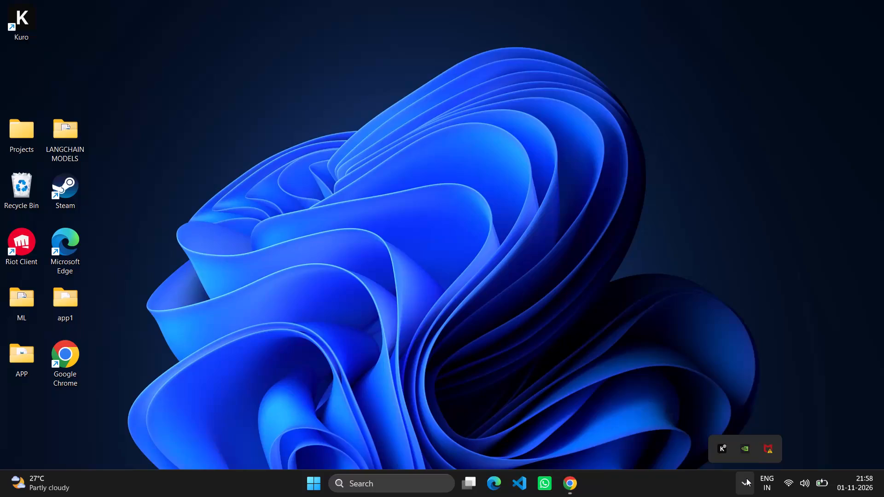
left_click(746, 478)
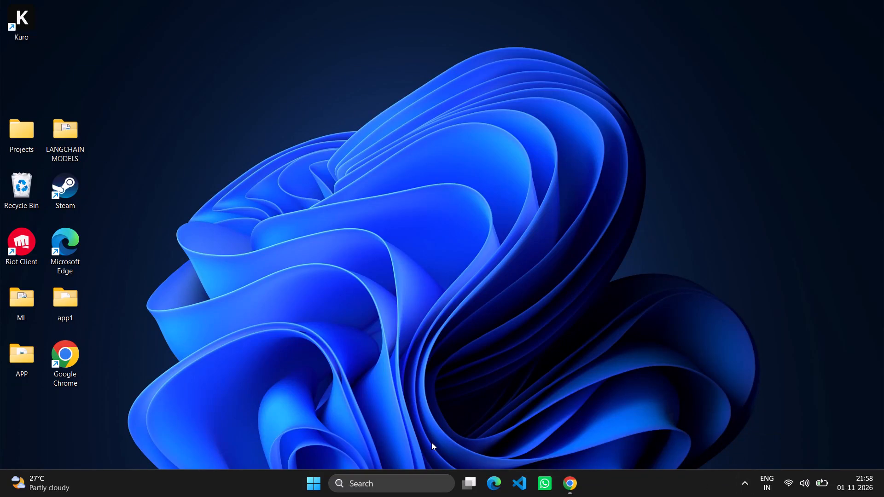
left_click(564, 487)
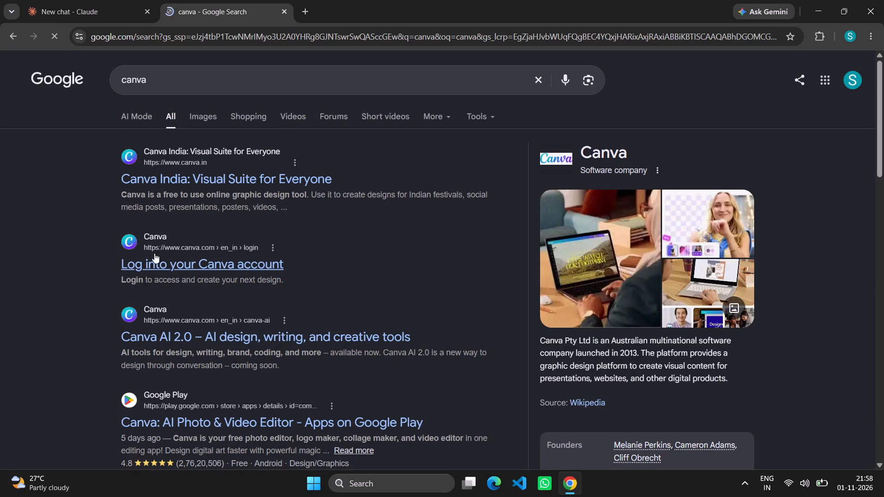
left_click(163, 166)
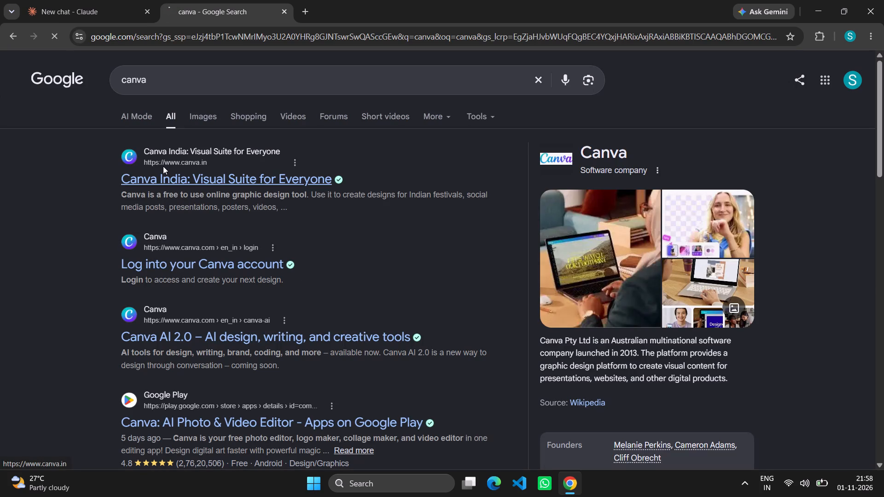
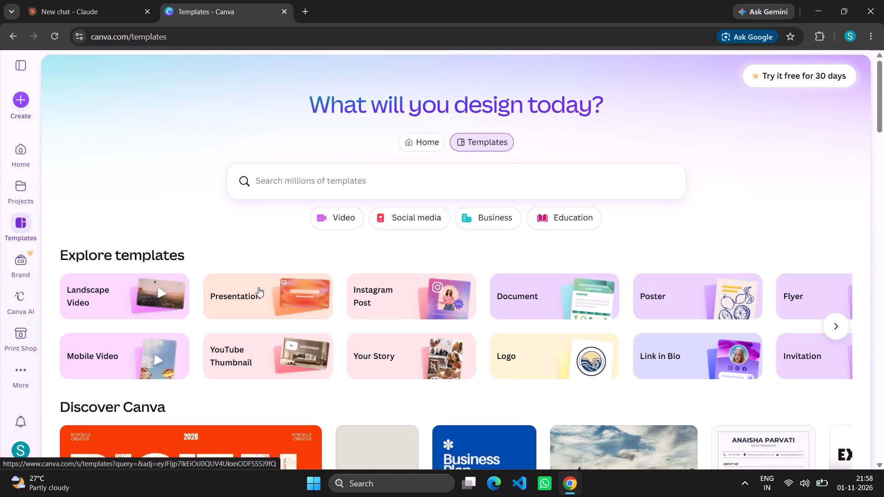
Browse the Presentation templates and start customising all 15 pages of the Black and Grey 3D Shapes Tech Company Presentation.
left_click(258, 287)
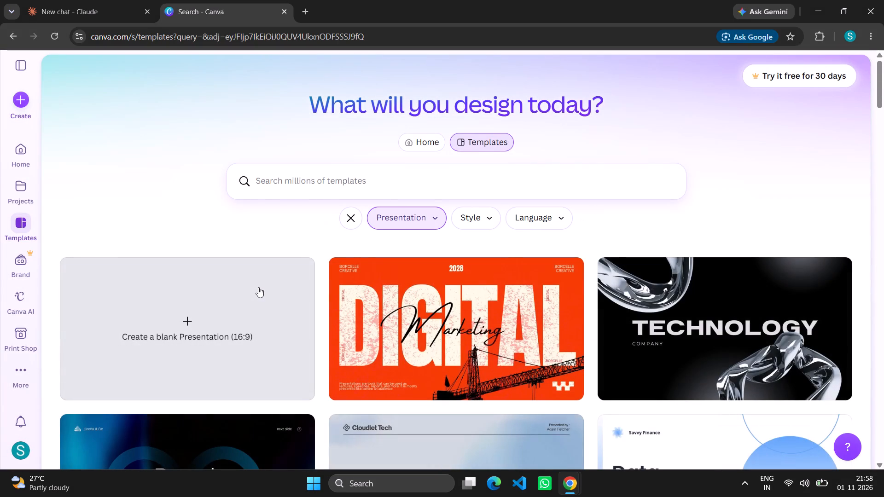
scroll(399, 353, "down", 1)
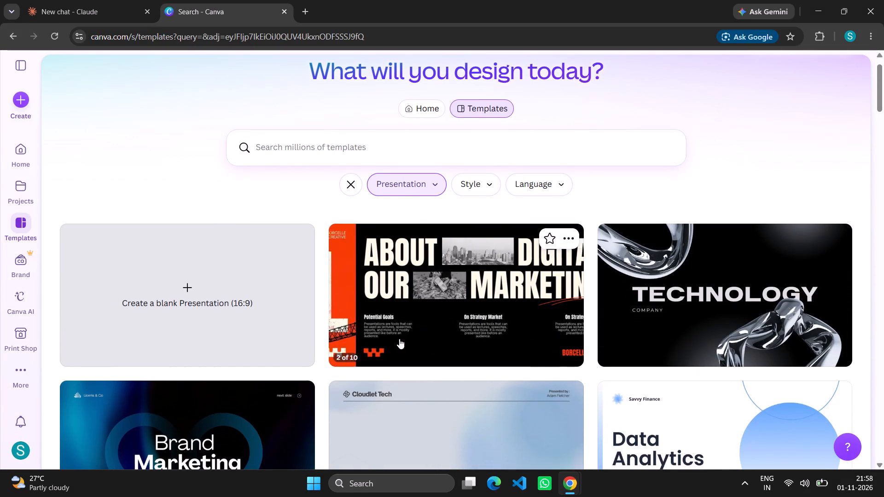
scroll(399, 320, "right", 4)
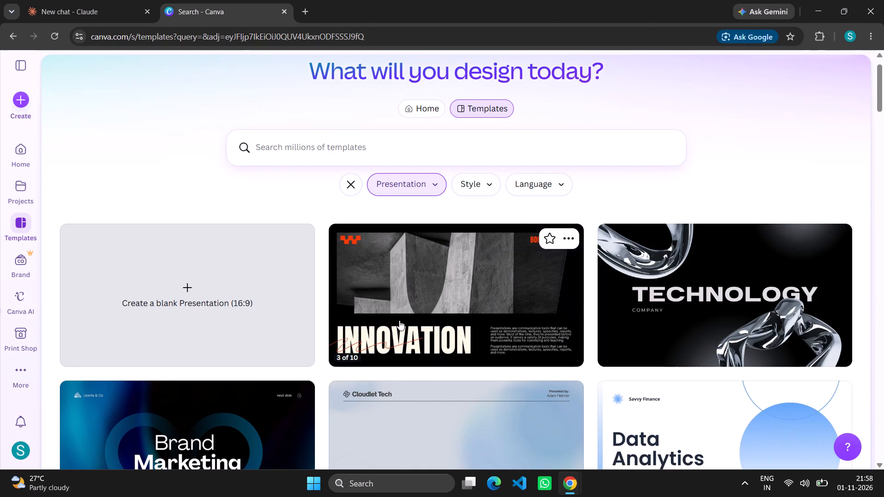
left_click(639, 326)
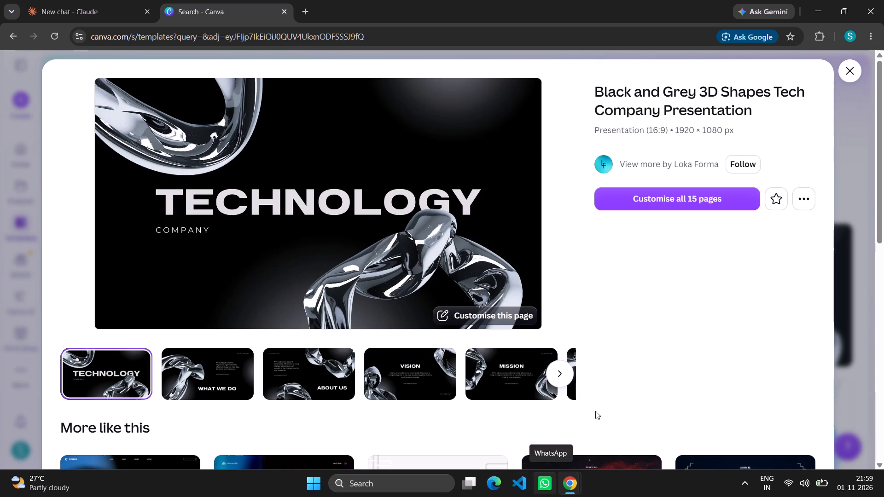
left_click(660, 196)
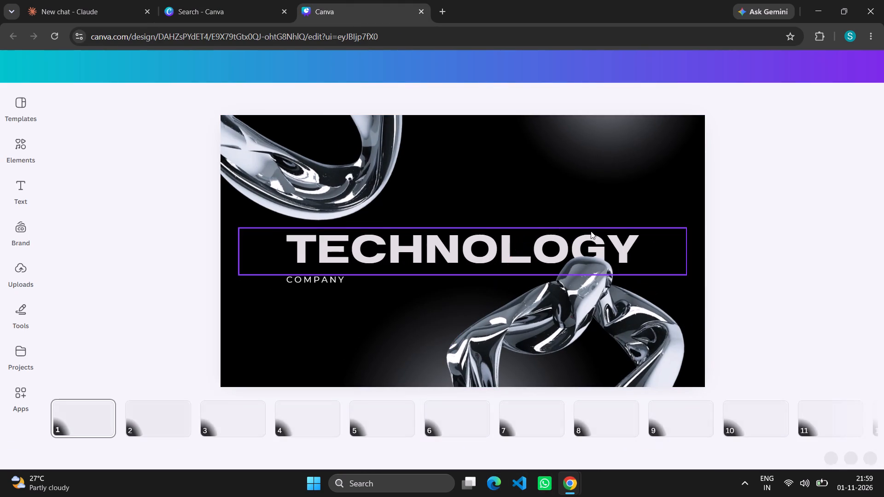
Shift the chrome shape slightly within the upper-left corner of the first slide.
left_click_drag(351, 194, 397, 208)
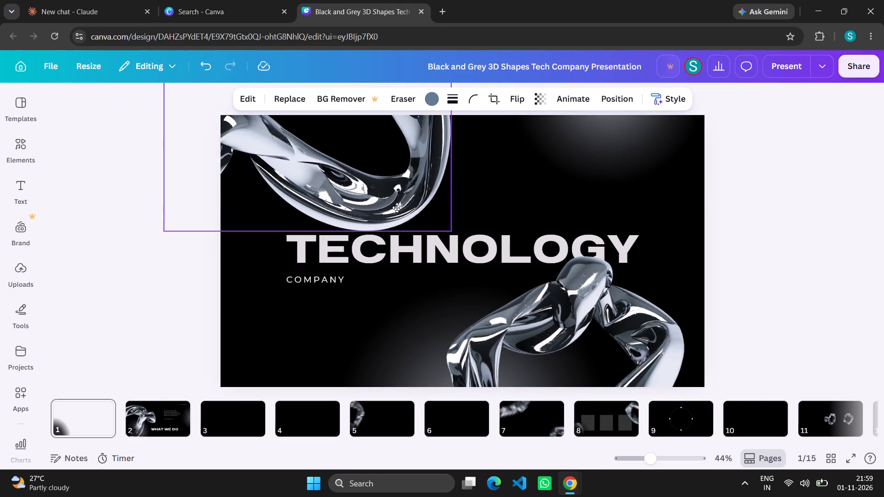
left_click_drag(397, 208, 401, 253)
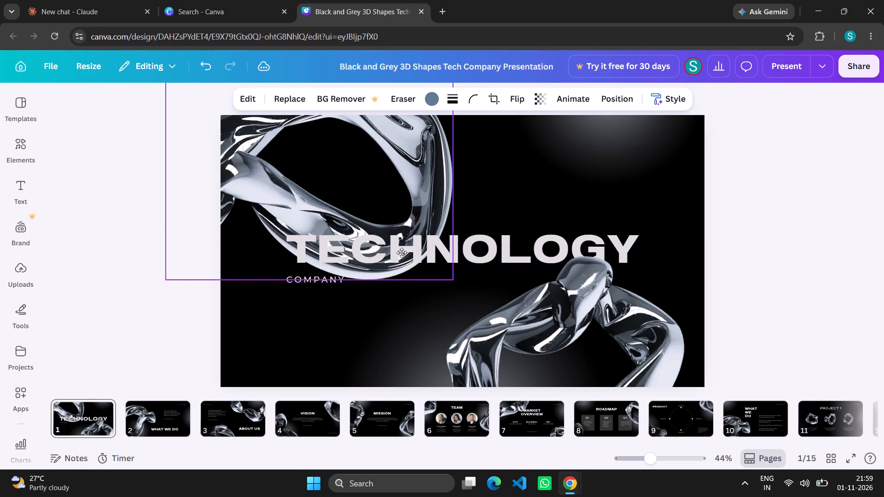
left_click_drag(401, 253, 337, 203)
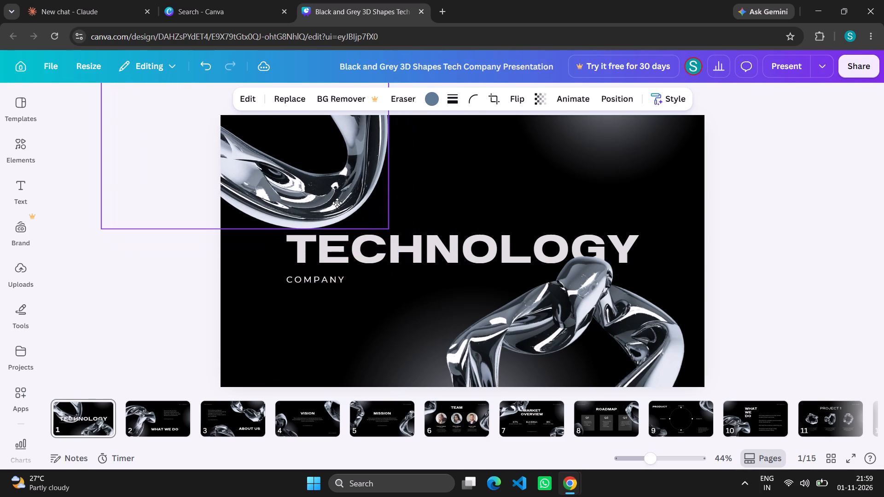
left_click_drag(337, 203, 337, 203)
Replace the TECHNOLOGY title on the first slide with "GEN AI".
left_click(422, 247)
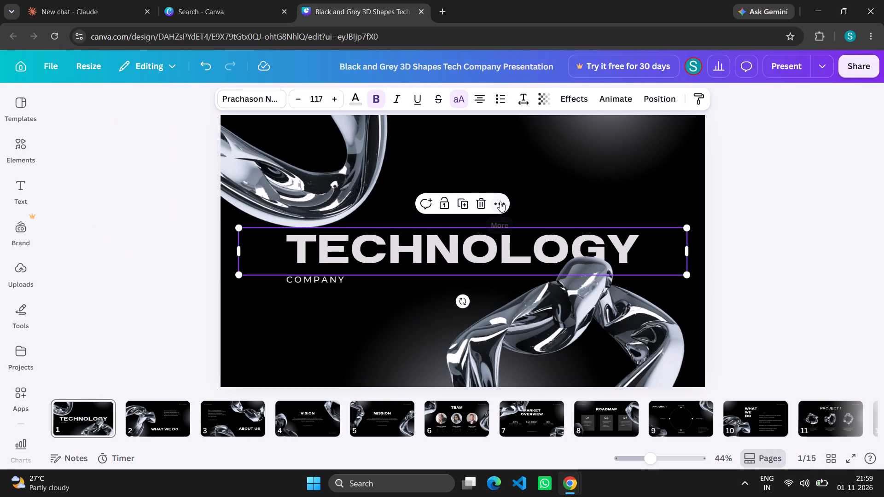
left_click(500, 202)
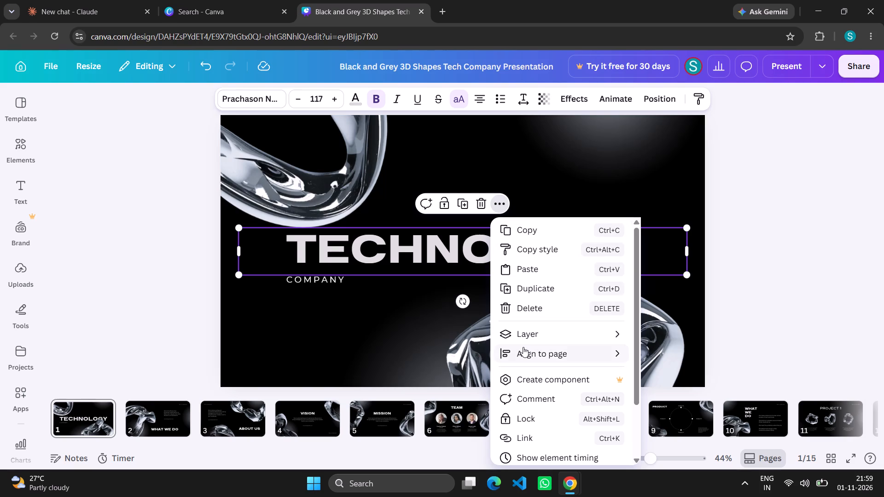
left_click(425, 256)
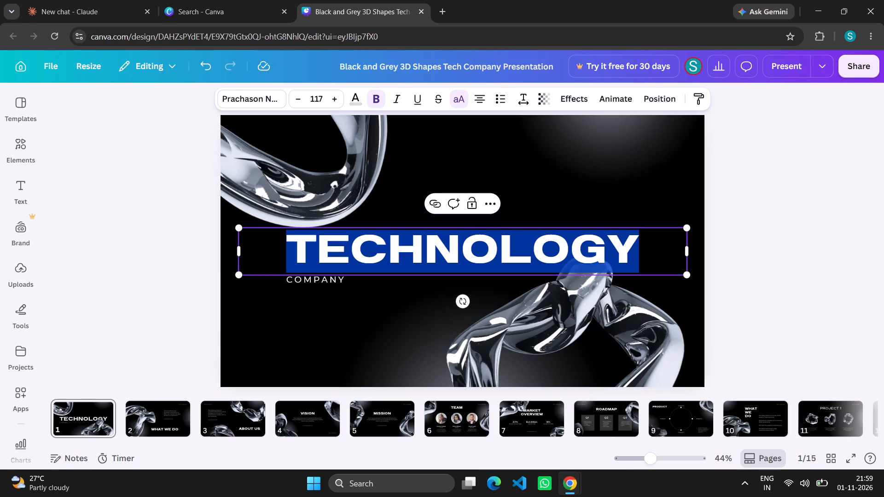
key("BackSpace")
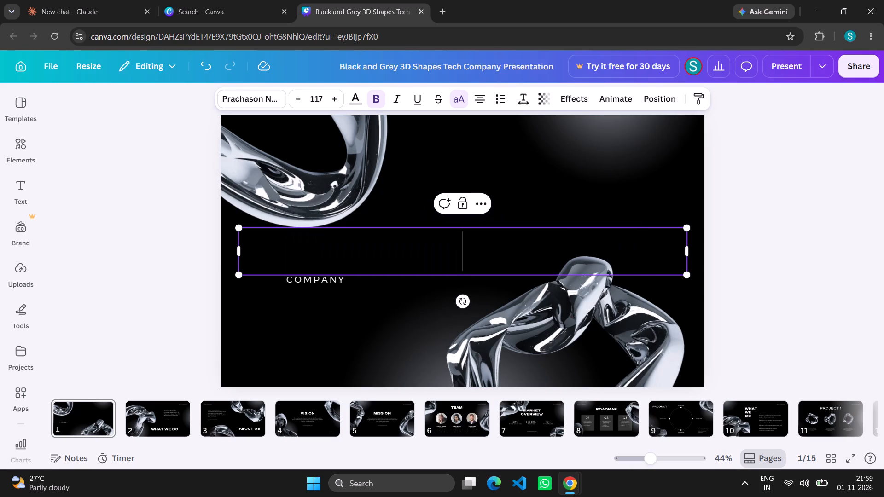
type("GEN AI")
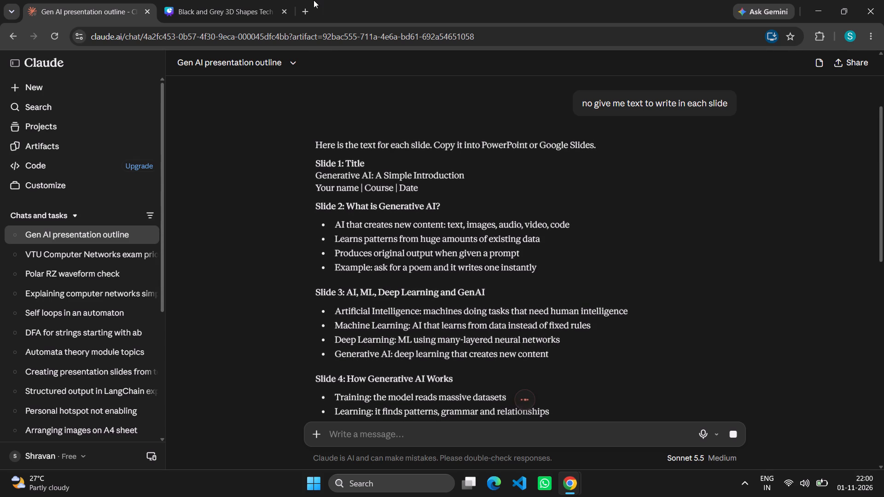
Switch to the Canva presentation and move the GEN AI title higher on the first slide, keeping it horizontally centred.
left_click(252, 14)
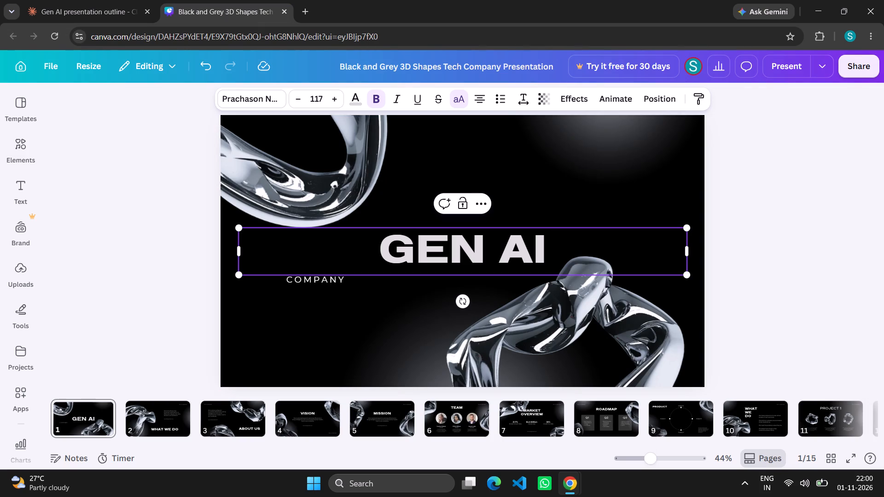
left_click_drag(558, 250, 562, 229)
left_click(562, 229)
left_click_drag(564, 226, 576, 144)
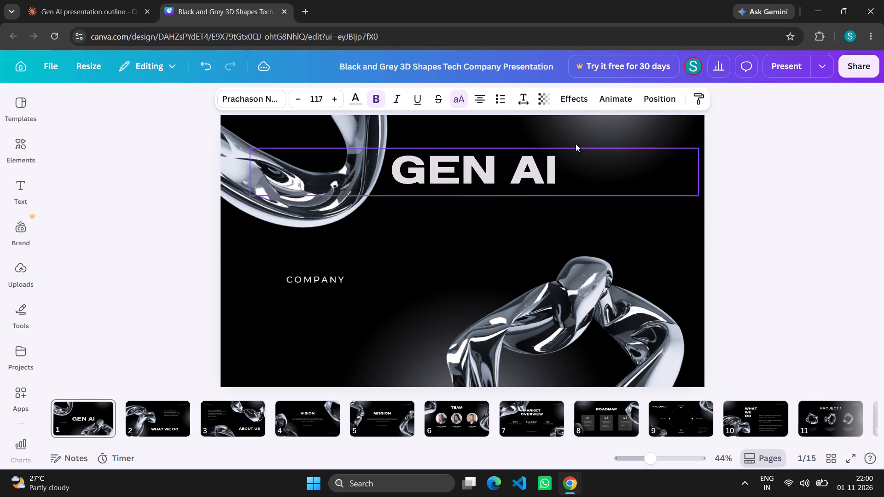
left_click_drag(576, 144, 566, 185)
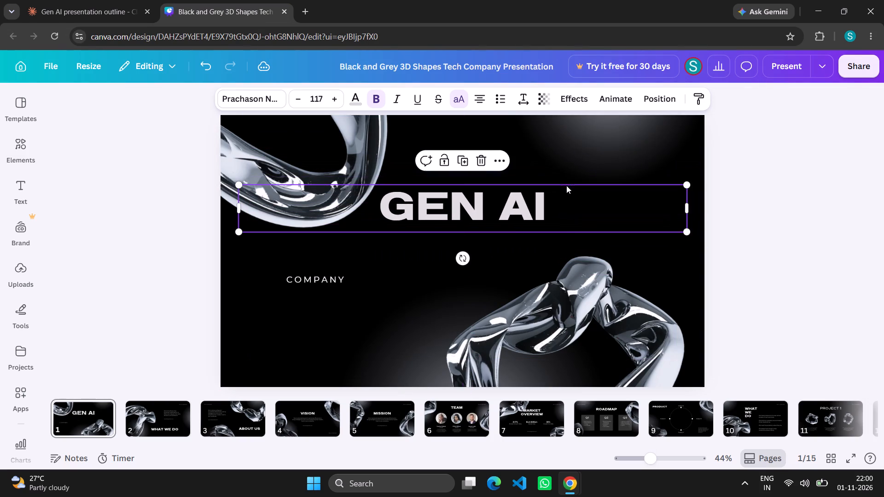
Move the lower chrome shape further into the bottom-right corner of the first slide.
left_click_drag(590, 293, 644, 312)
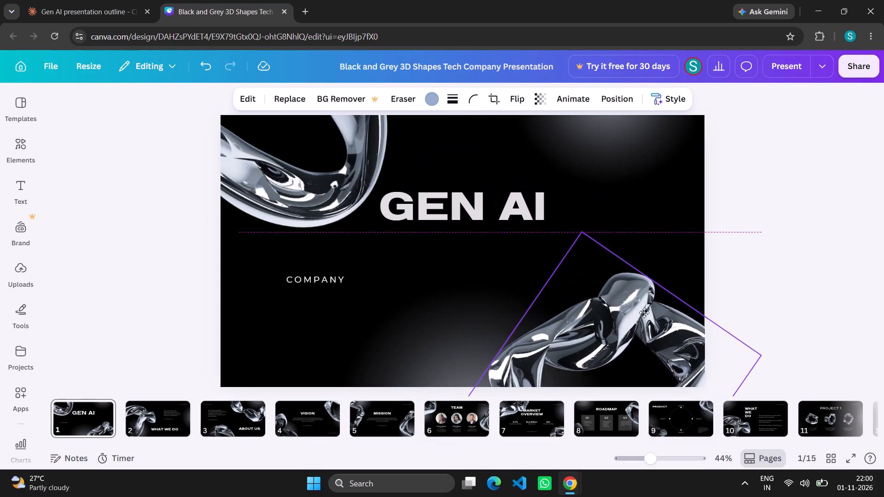
left_click_drag(644, 312, 649, 313)
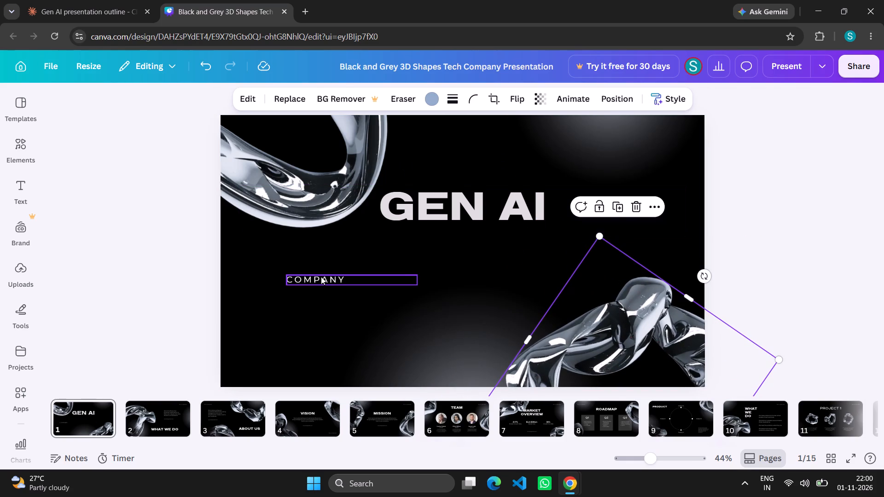
Delete the COMPANY subtitle from the first slide.
left_click(321, 277)
left_click(372, 250)
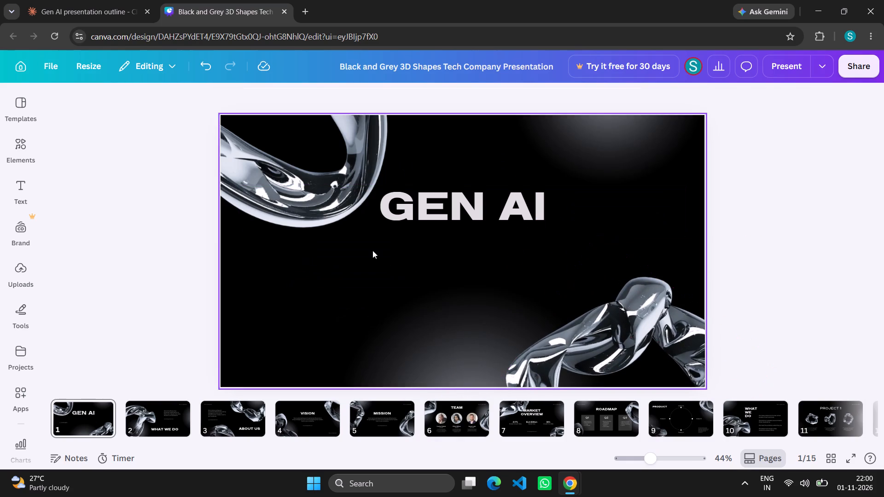
Move the GEN AI title down to about the middle of the first slide.
left_click_drag(428, 205, 420, 239)
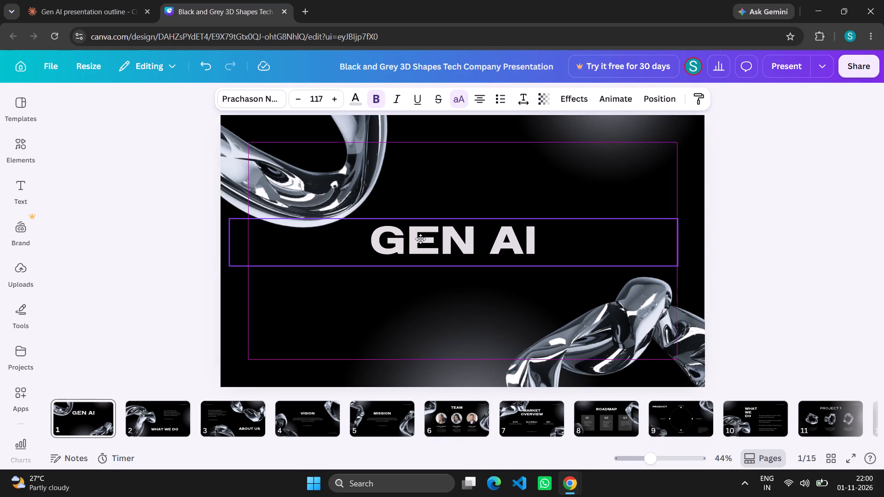
left_click_drag(420, 239, 432, 236)
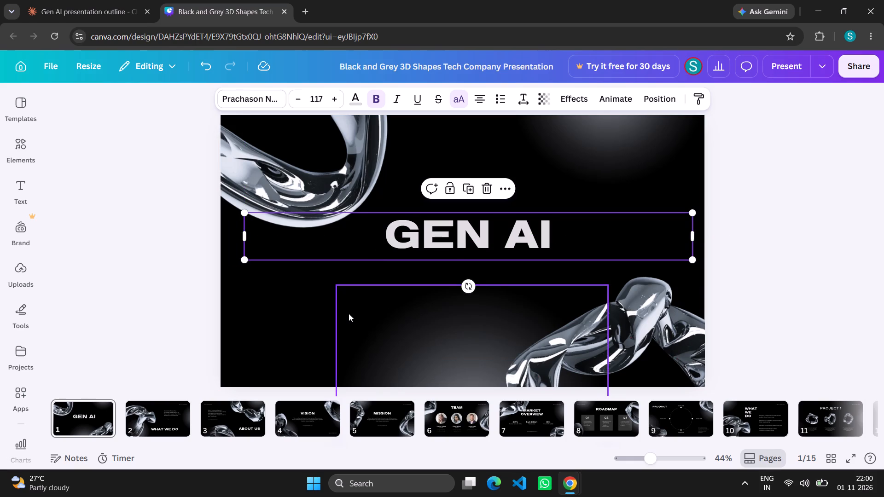
Delete all the text from the second slide: the body paragraph, TECH COMPANY label, website address and WHAT WE DO title.
left_click(155, 422)
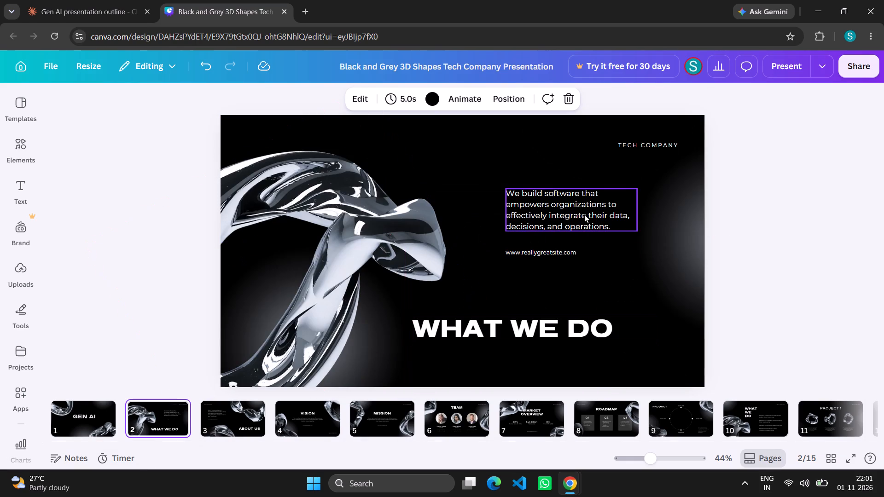
left_click(584, 214)
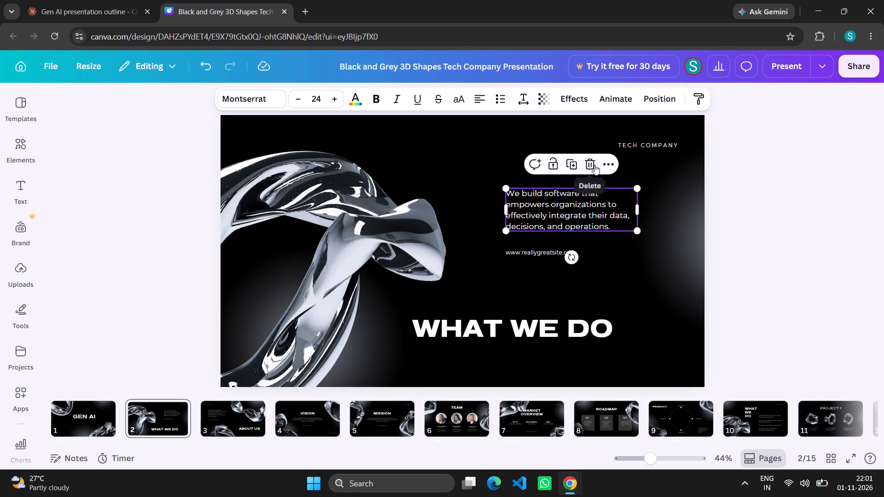
left_click(594, 165)
left_click(630, 149)
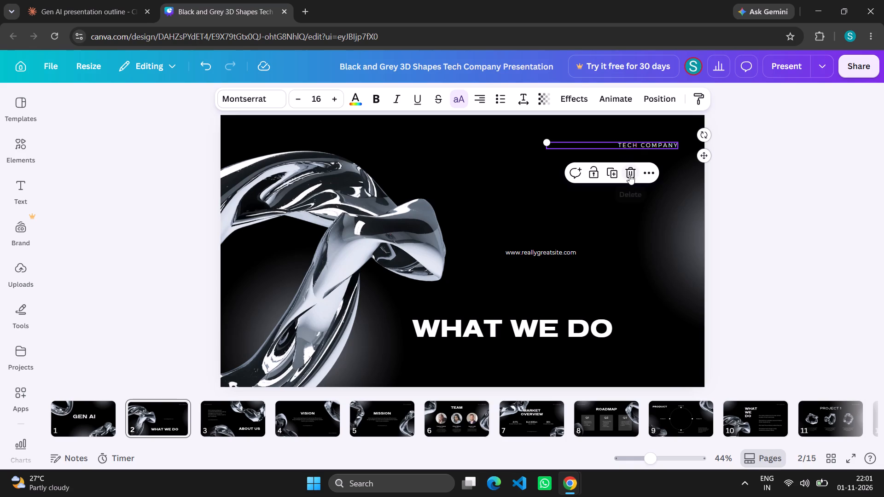
left_click(629, 174)
left_click(554, 256)
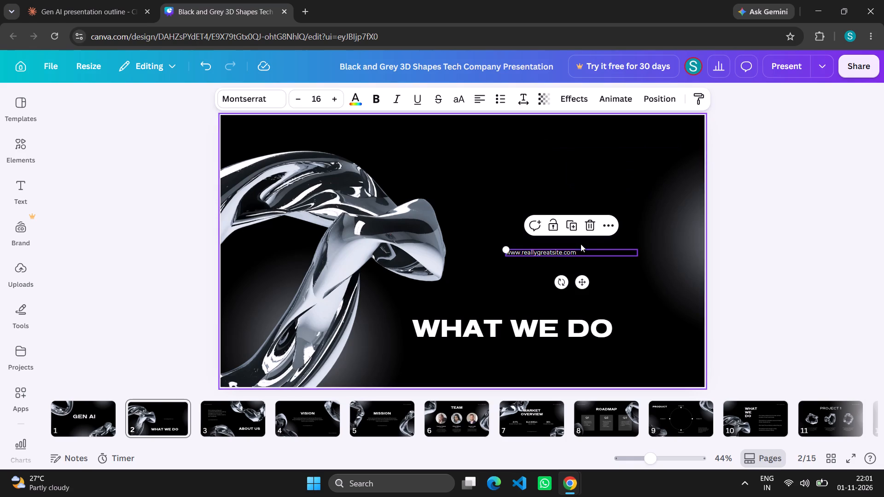
left_click(585, 232)
left_click(573, 324)
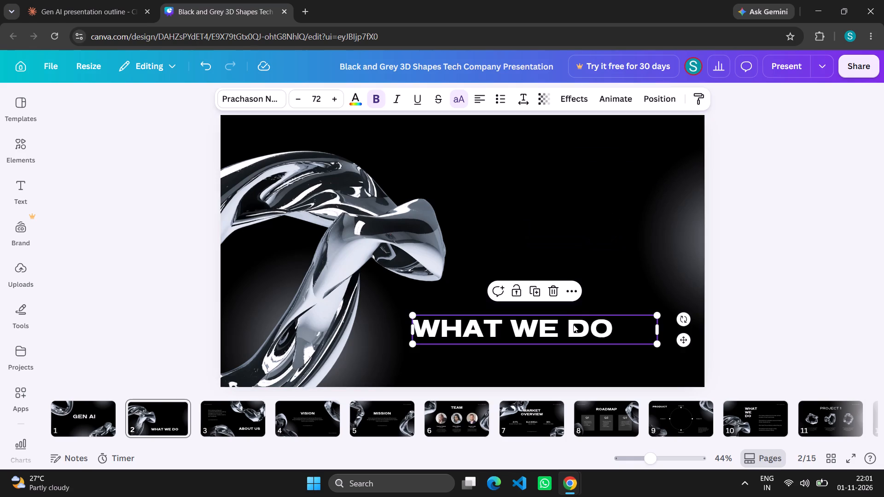
left_click(559, 295)
left_click(493, 200)
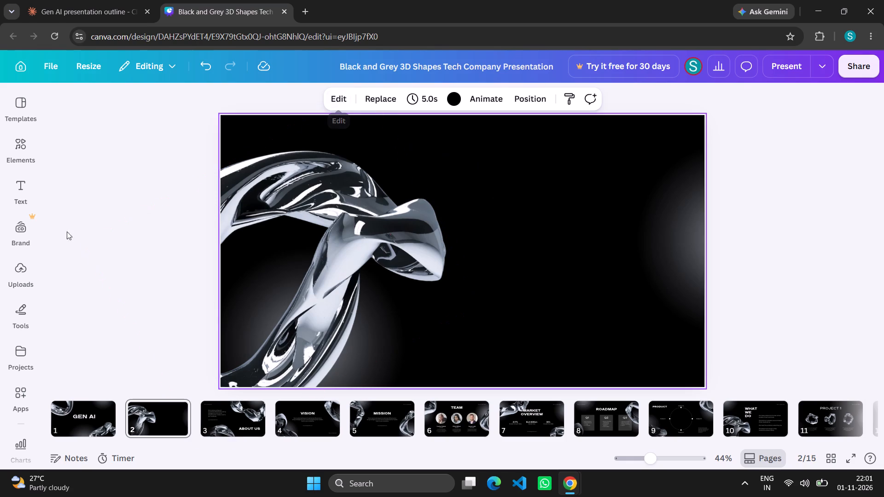
Add a text box to the second slide and scale it down to font size 28.5.
left_click(26, 182)
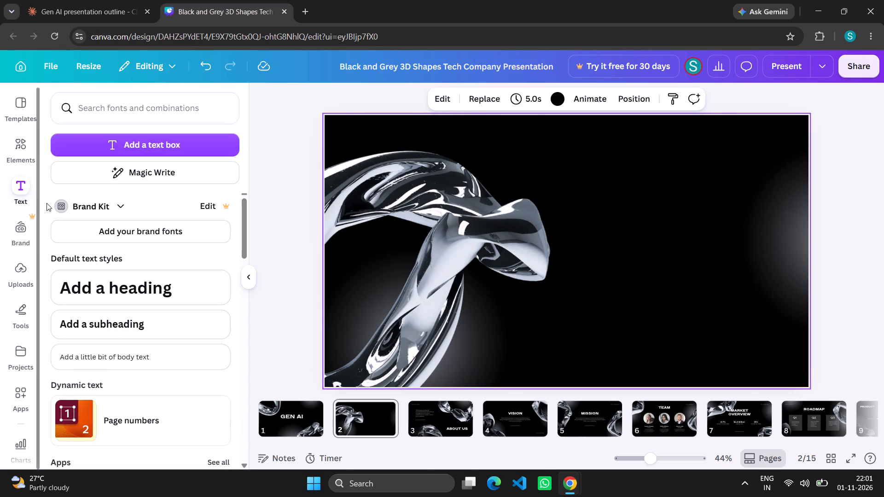
left_click(179, 144)
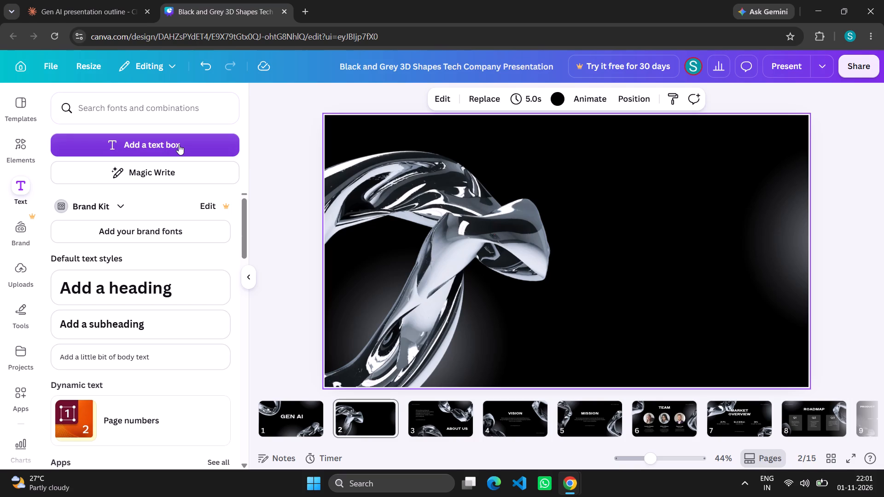
left_click(590, 214)
left_click(570, 292)
left_click_drag(381, 238, 398, 173)
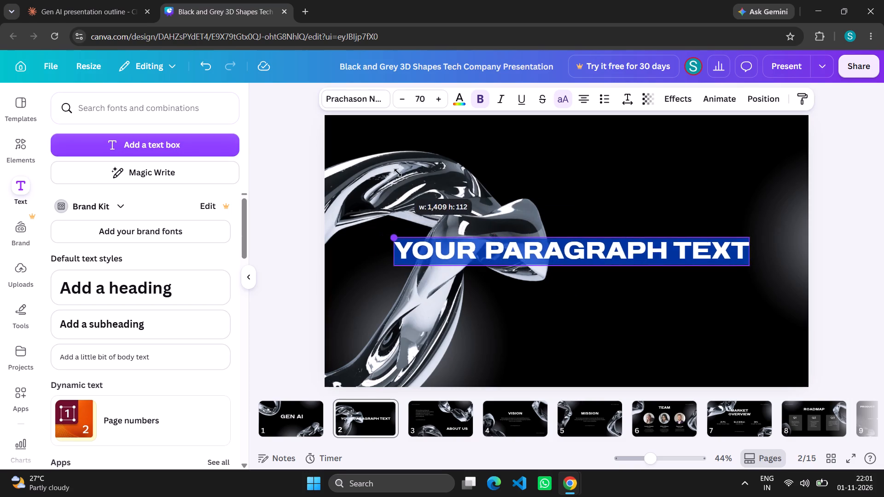
left_click_drag(398, 173, 607, 190)
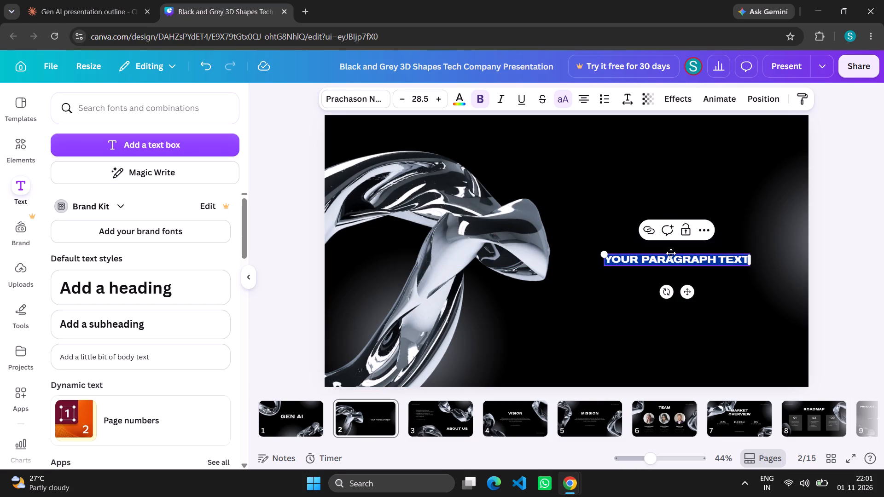
Move the new text box to the upper-right area of the second slide, beside the chrome shape.
left_click_drag(671, 253, 629, 135)
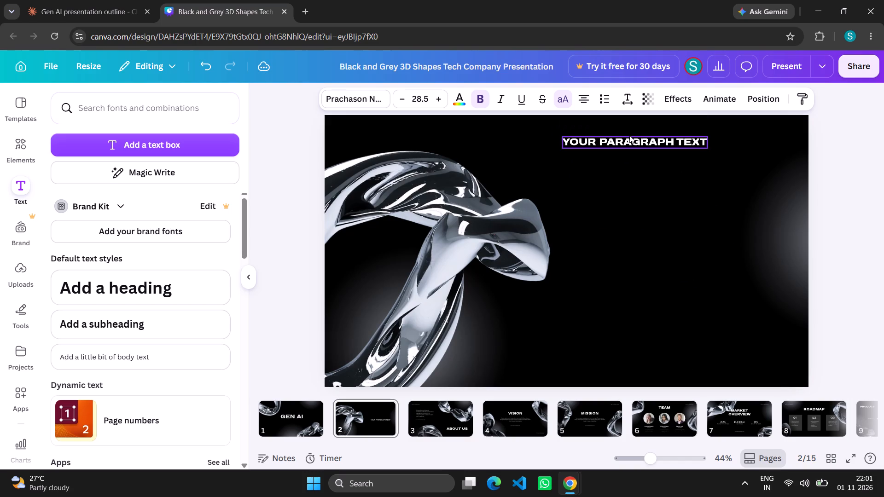
left_click_drag(629, 135, 633, 144)
left_click(633, 144)
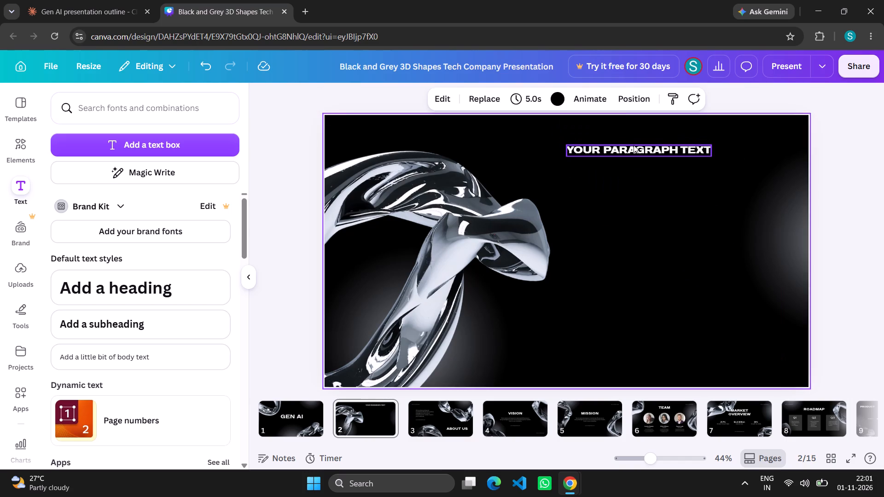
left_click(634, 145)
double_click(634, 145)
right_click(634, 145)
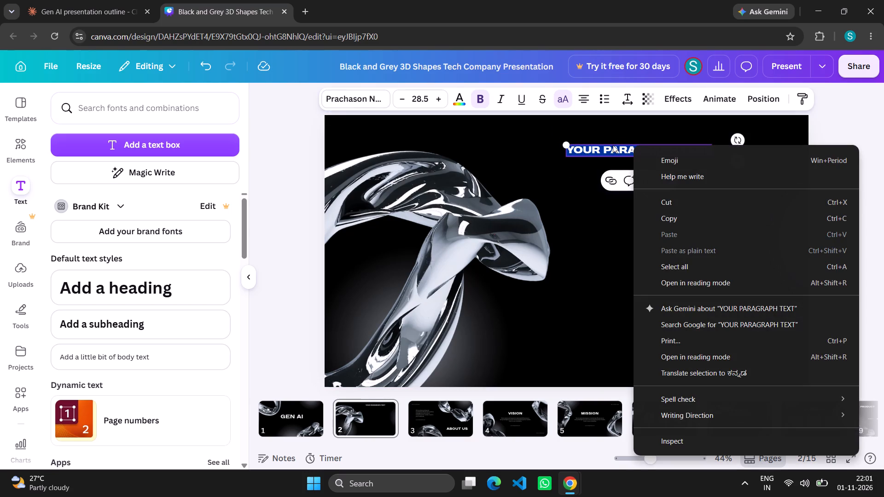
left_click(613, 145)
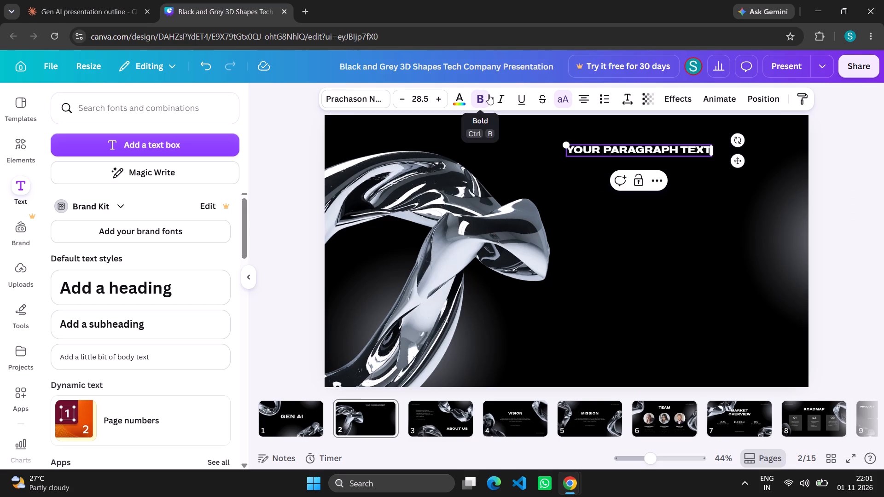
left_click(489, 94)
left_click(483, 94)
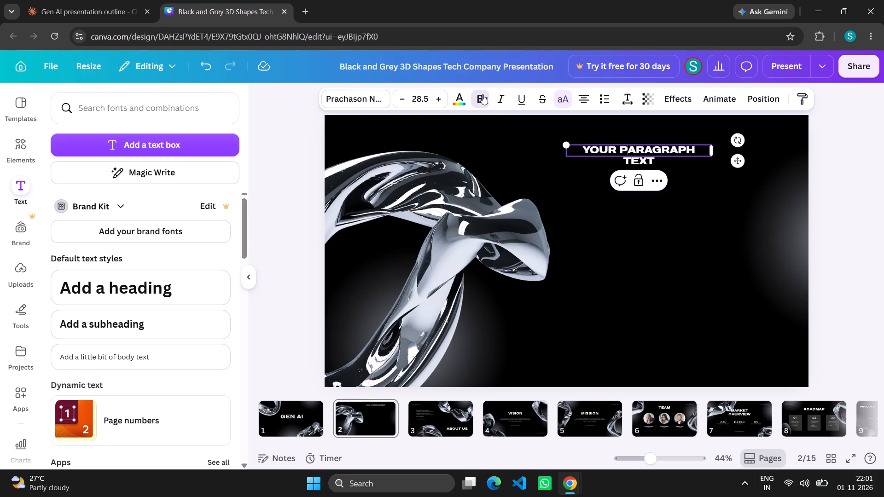
Remove the bold formatting from all three words of the YOUR PARAGRAPH TEXT placeholder on the second slide.
double_click(641, 149)
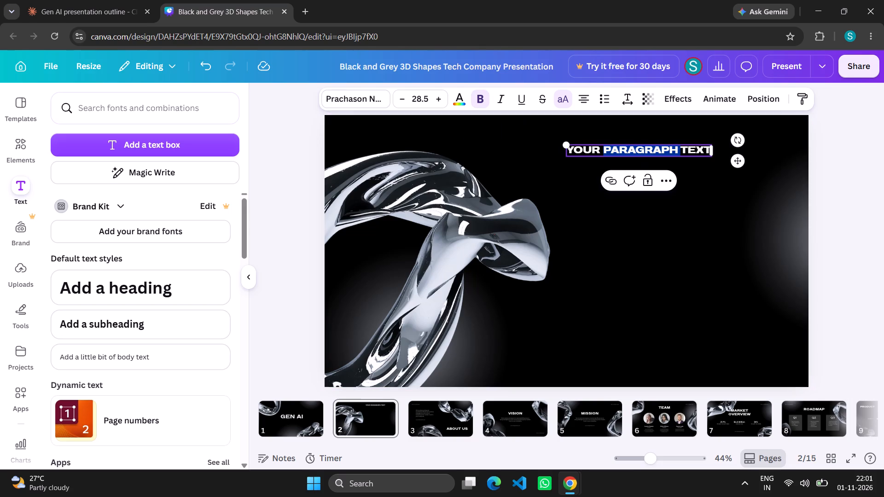
left_click(475, 98)
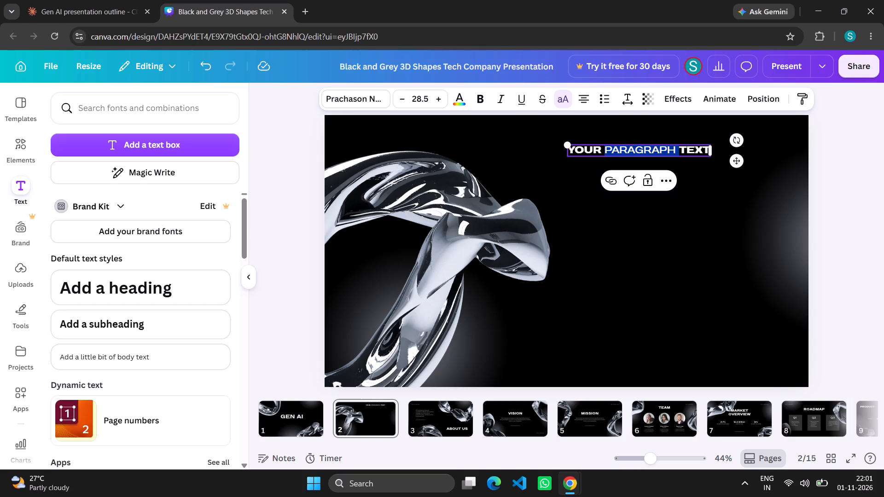
left_click_drag(601, 149, 574, 150)
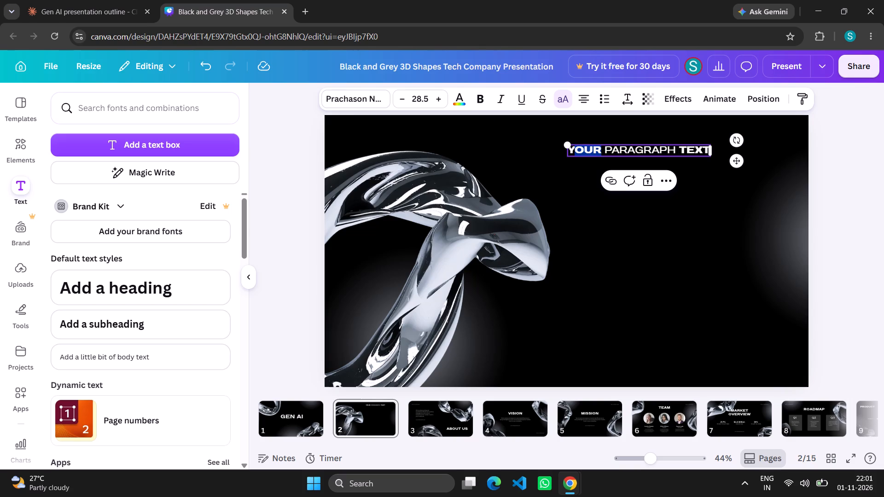
left_click_drag(574, 150, 568, 148)
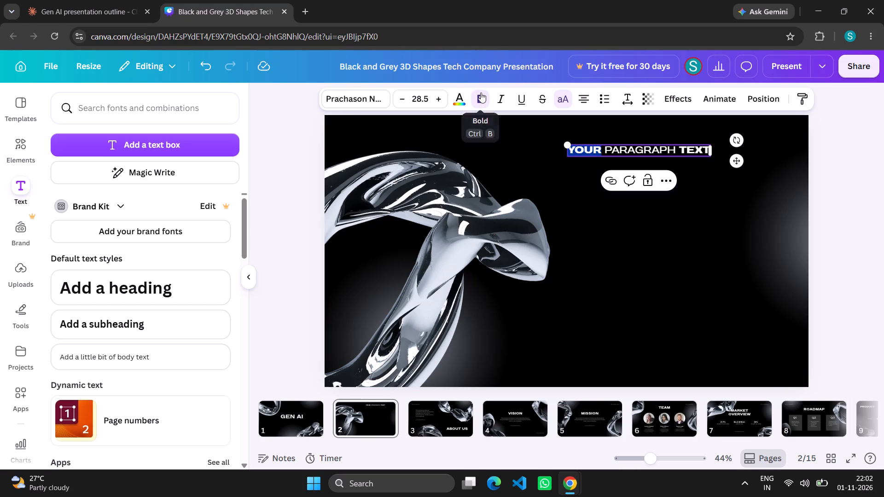
left_click(481, 92)
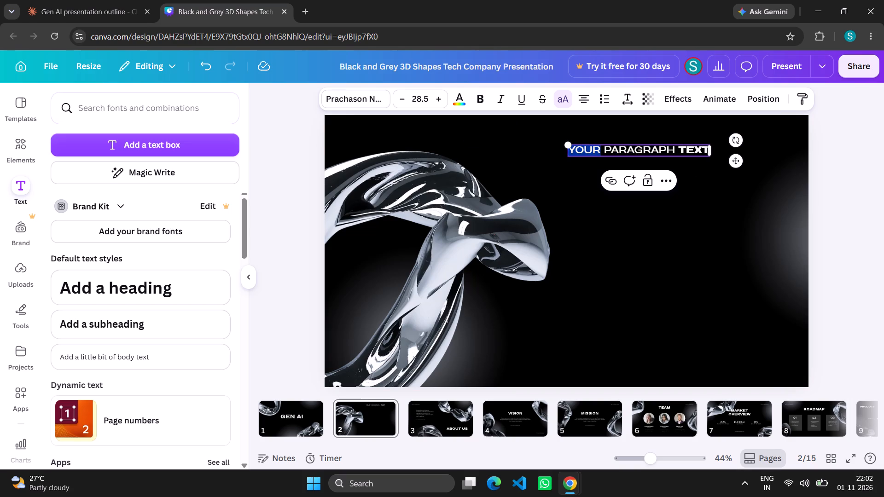
left_click_drag(677, 148, 704, 150)
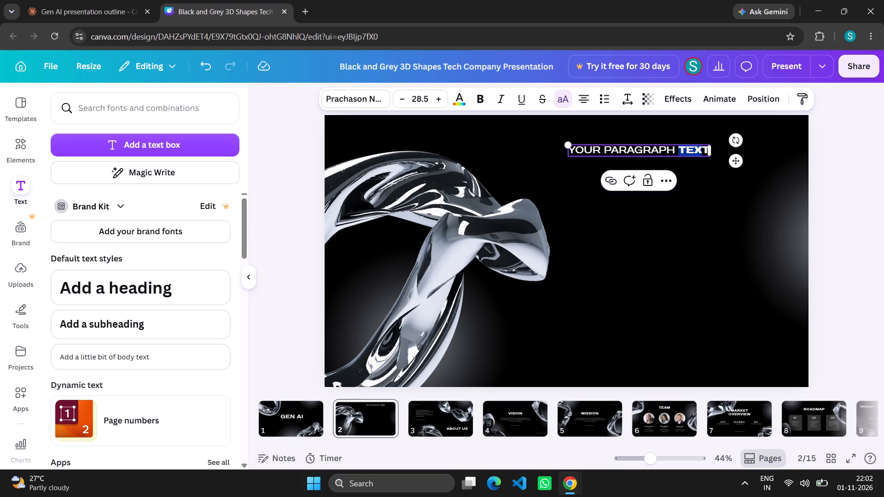
left_click_drag(704, 150, 706, 150)
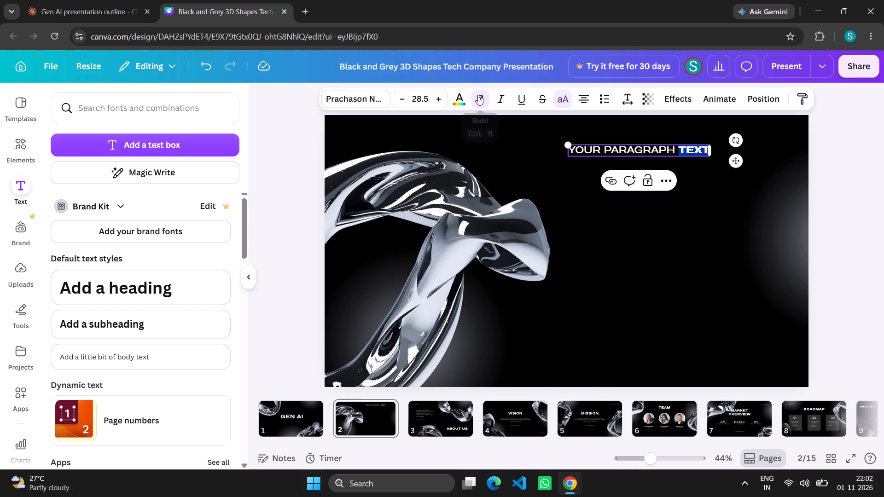
left_click(478, 95)
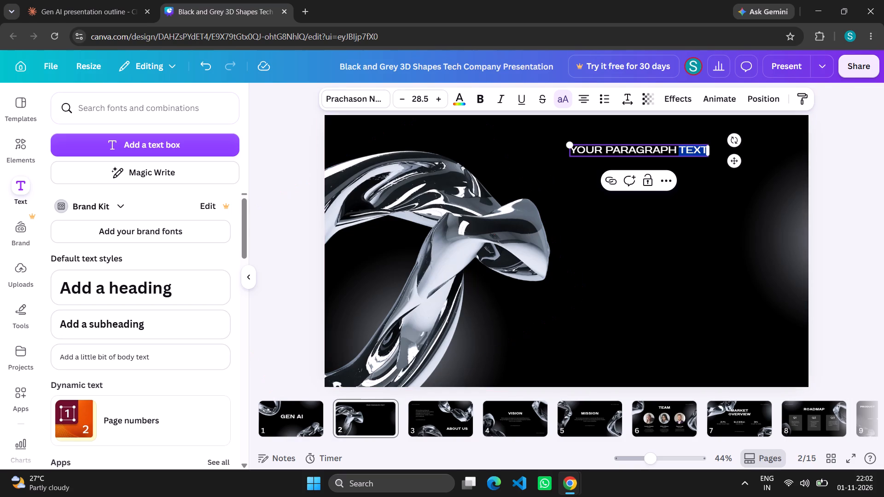
Reduce the placeholder text on the second slide to font size 16.5.
left_click(628, 150)
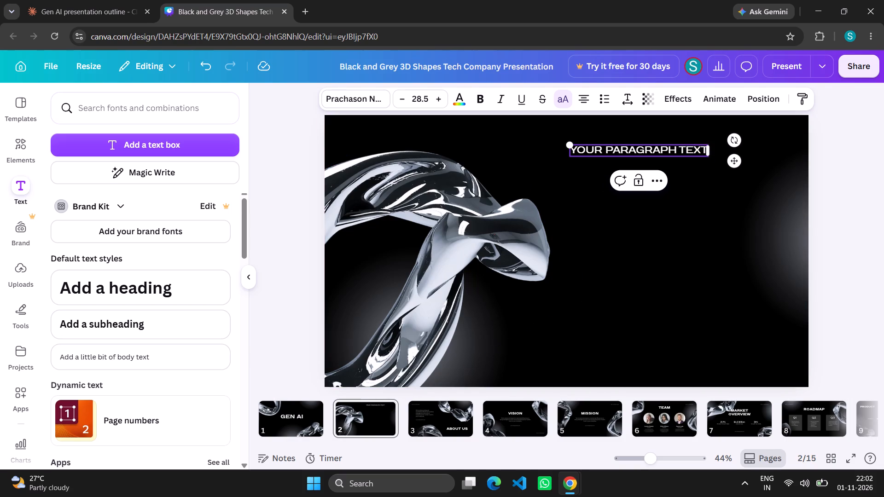
left_click_drag(706, 149, 710, 154)
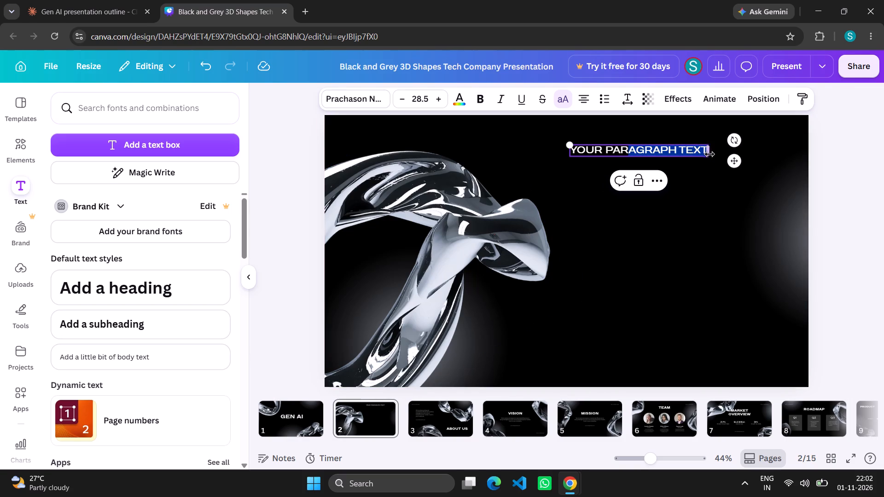
left_click_drag(710, 154, 677, 145)
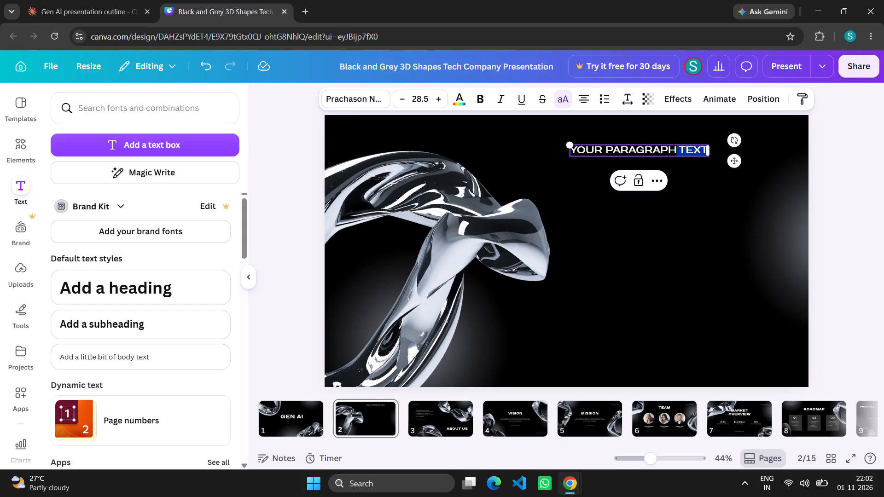
left_click_drag(677, 145, 678, 146)
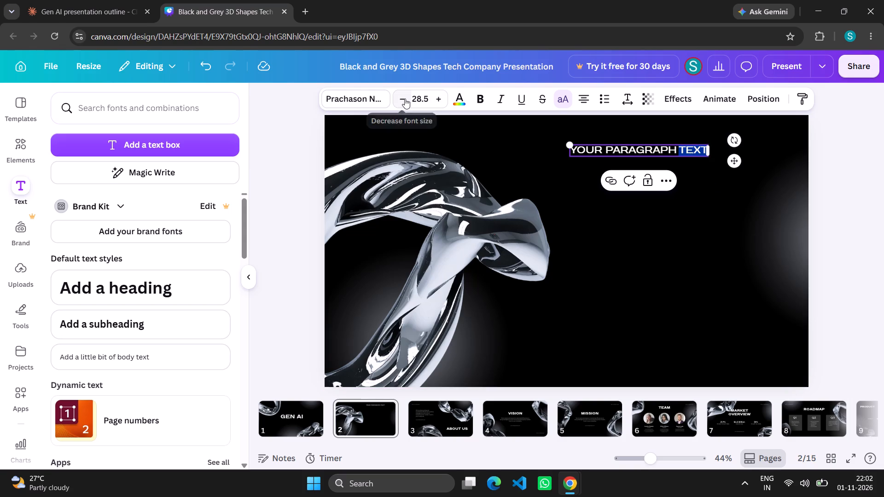
triple_click(404, 98)
triple_click(404, 98)
triple_click(404, 98)
triple_click(404, 98)
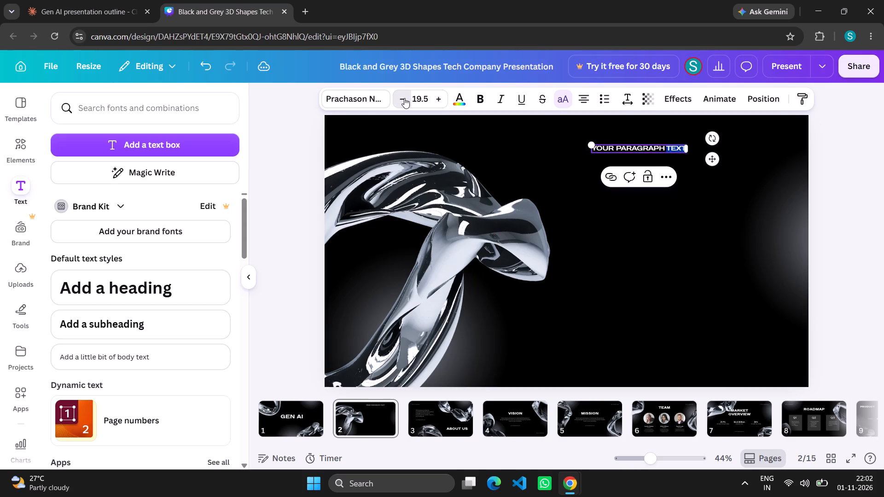
triple_click(404, 98)
double_click(404, 98)
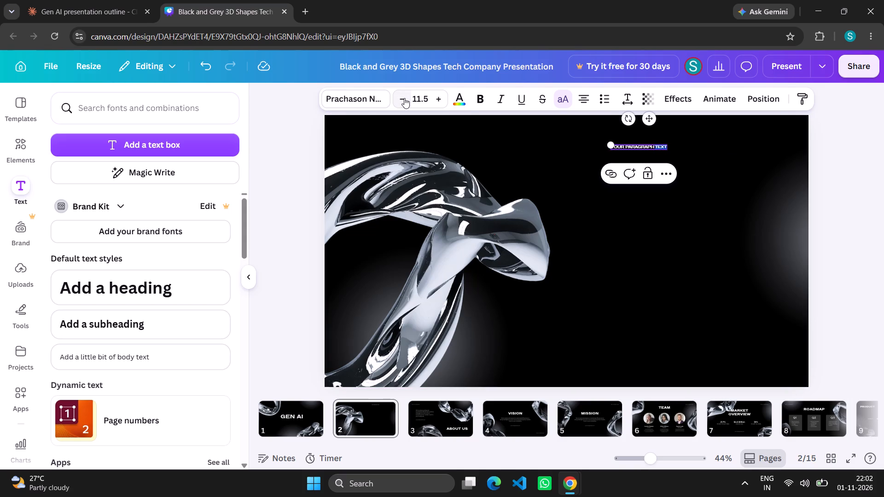
triple_click(440, 93)
double_click(440, 93)
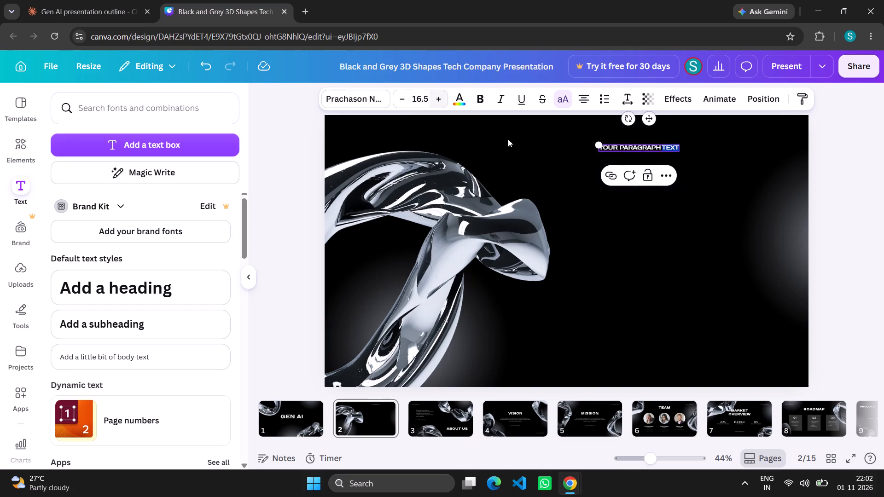
left_click(618, 148)
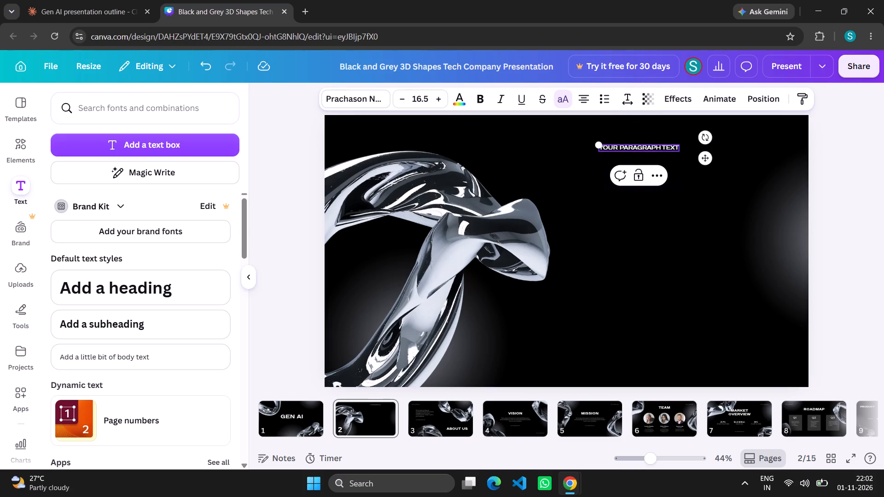
key("BackSpace")
key("BackSpace")
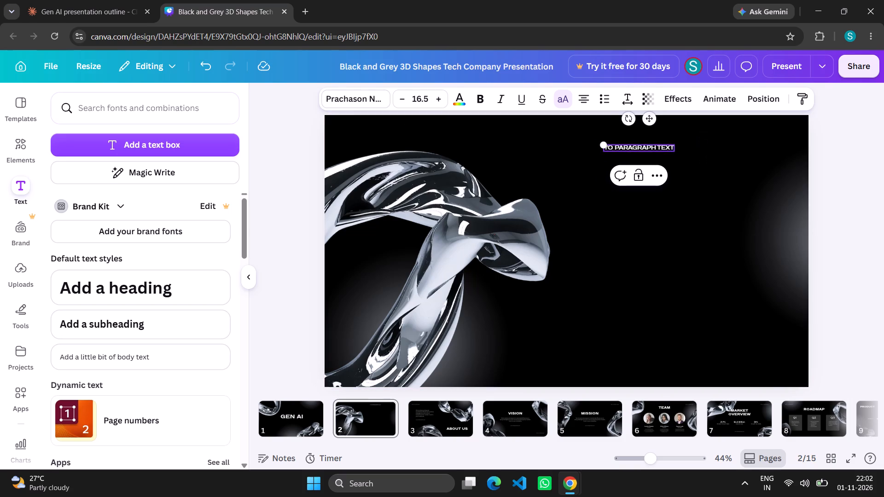
key("BackSpace")
key("BackSpace")
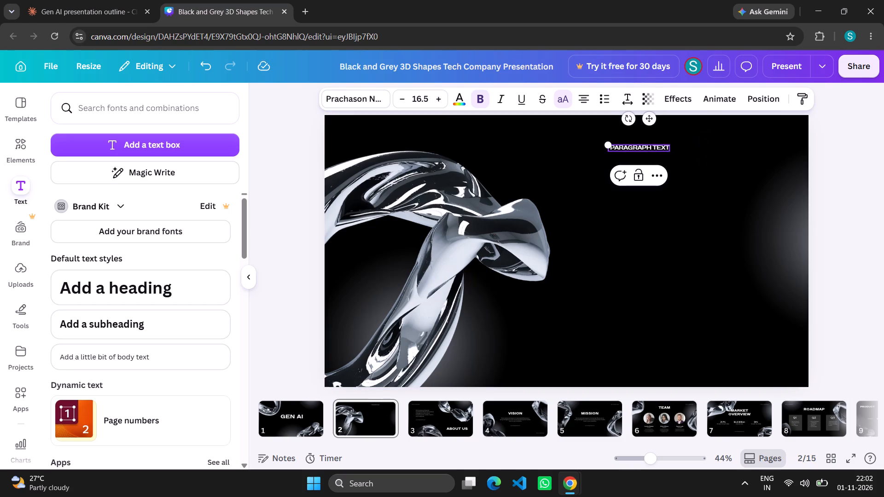
key("Right")
key("Right")
key("Right")
key("Right")
key("Right")
key("Right")
key("Right")
key("BackSpace")
key("BackSpace")
key("BackSpace")
key("BackSpace")
key("BackSpace")
key("BackSpace")
key("BackSpace")
key("BackSpace")
key("BackSpace")
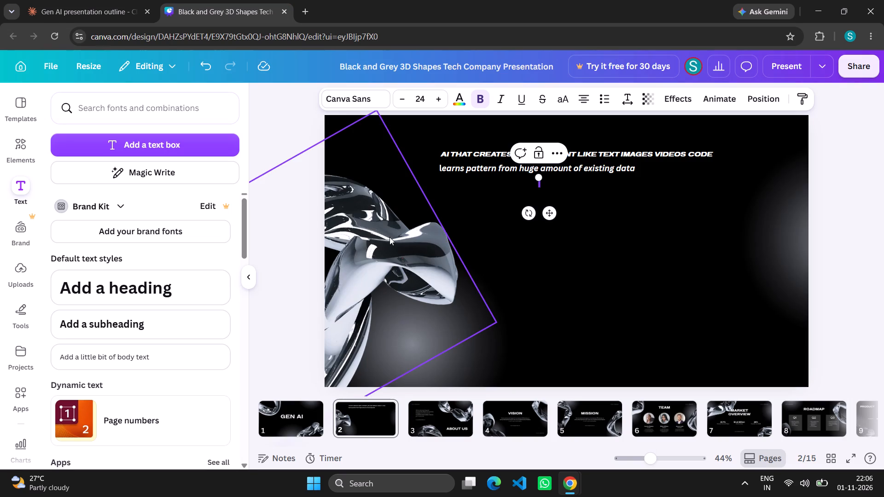
type("pr")
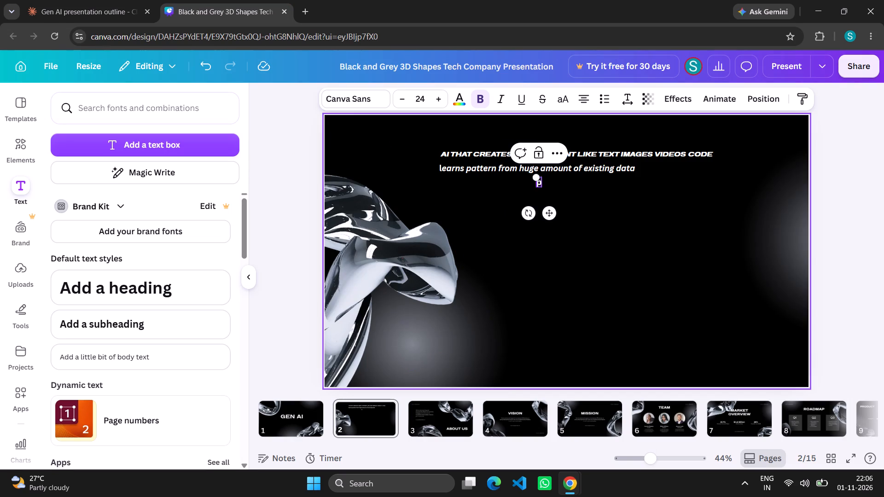
type("oduces")
key("space")
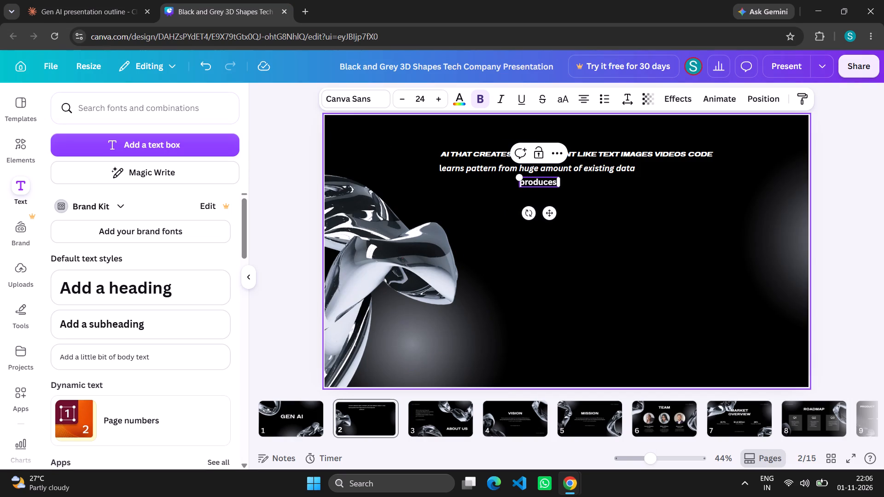
key("o")
type("rginal output")
key("space")
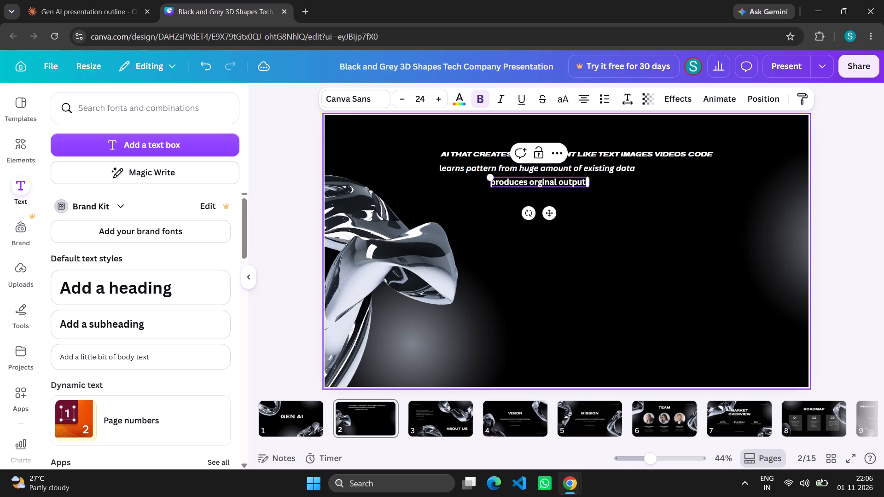
type("when given prompt")
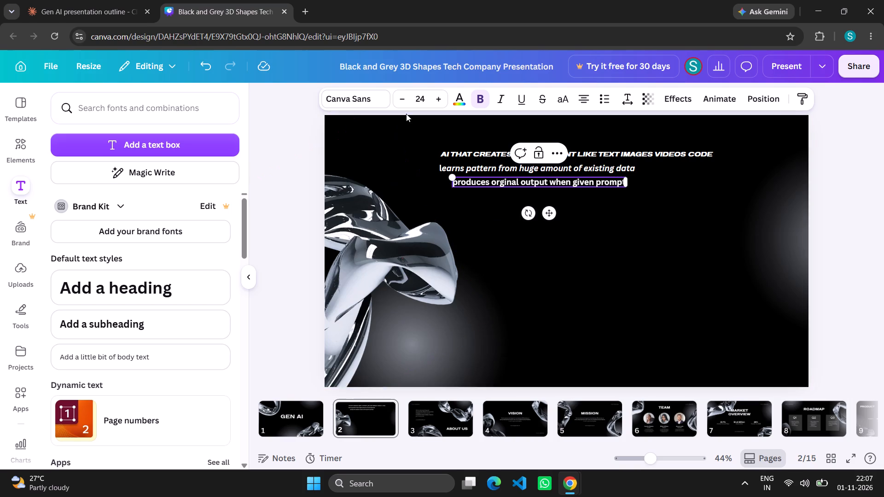
Make the whole "produces orginal output when given prompt" line italic.
left_click(502, 97)
left_click_drag(455, 185, 531, 181)
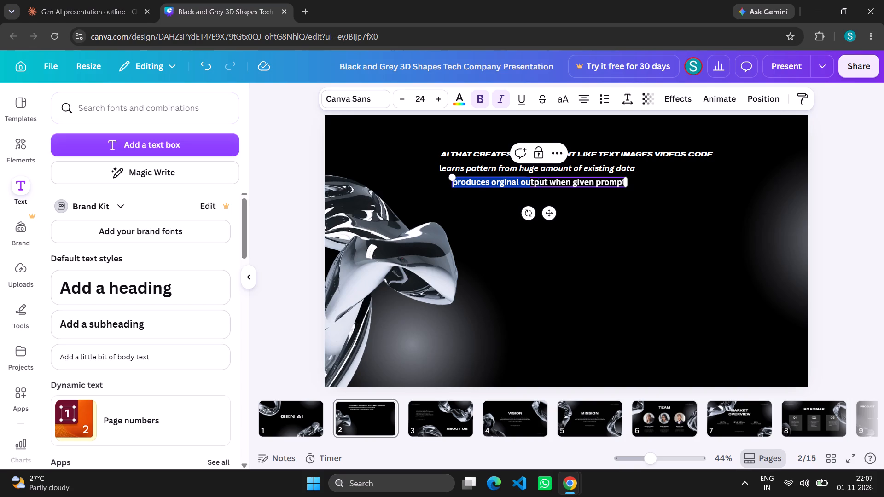
left_click_drag(531, 181, 623, 184)
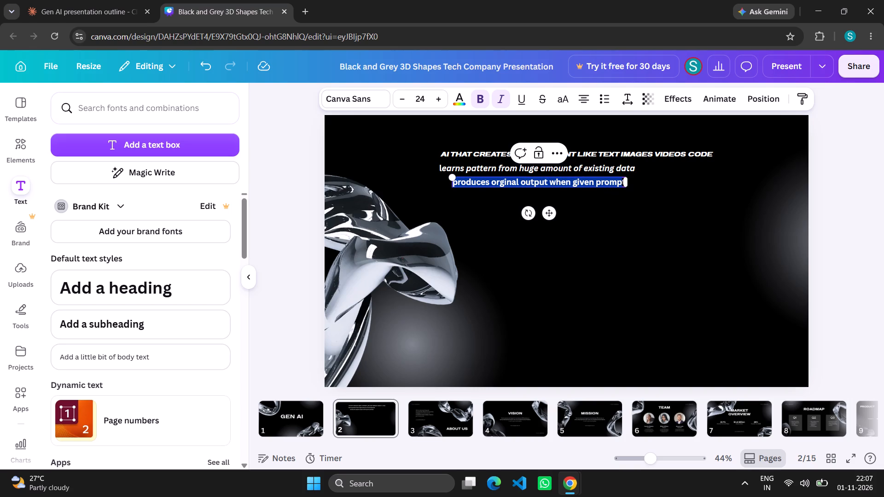
left_click_drag(623, 184, 625, 184)
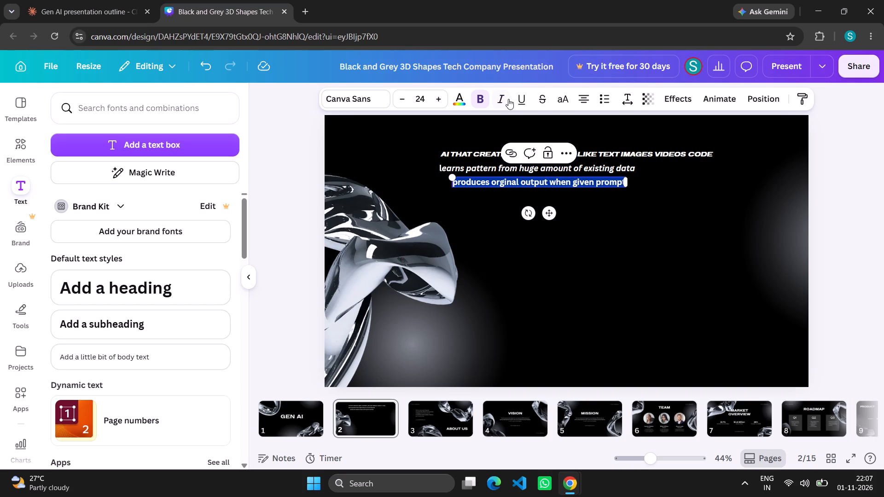
left_click(508, 99)
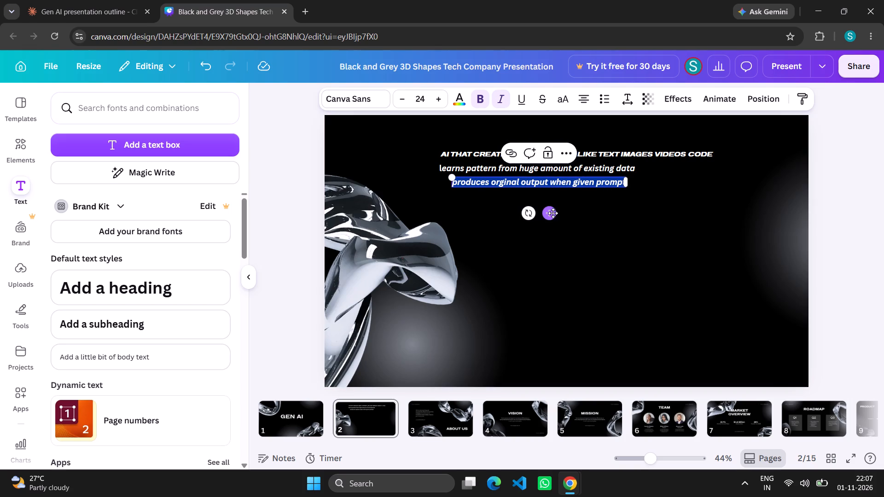
Line up the start of the "produces" line with the "learns pattern" line and even out the vertical spacing between the three lines.
left_click_drag(553, 213, 540, 217)
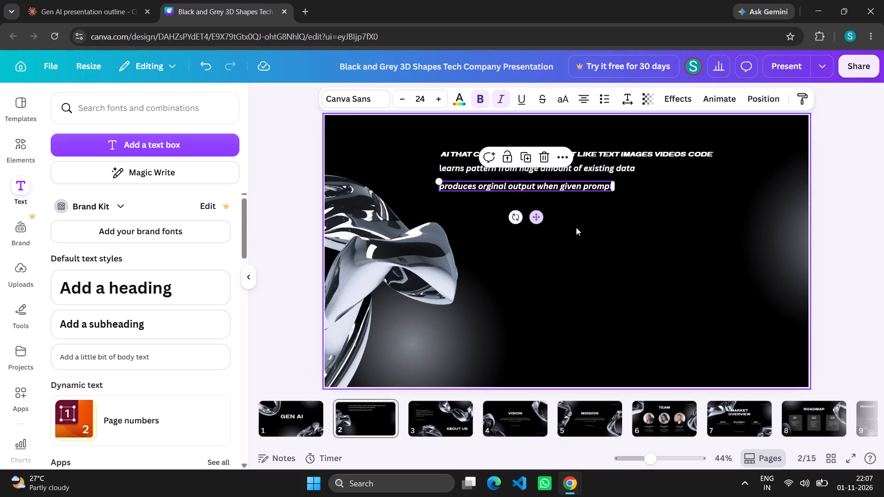
left_click(576, 227)
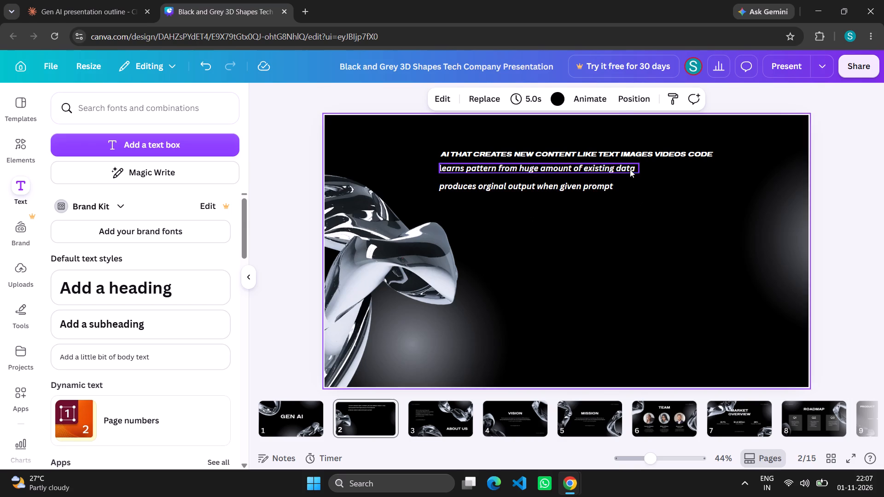
left_click_drag(630, 169, 629, 174)
left_click(631, 227)
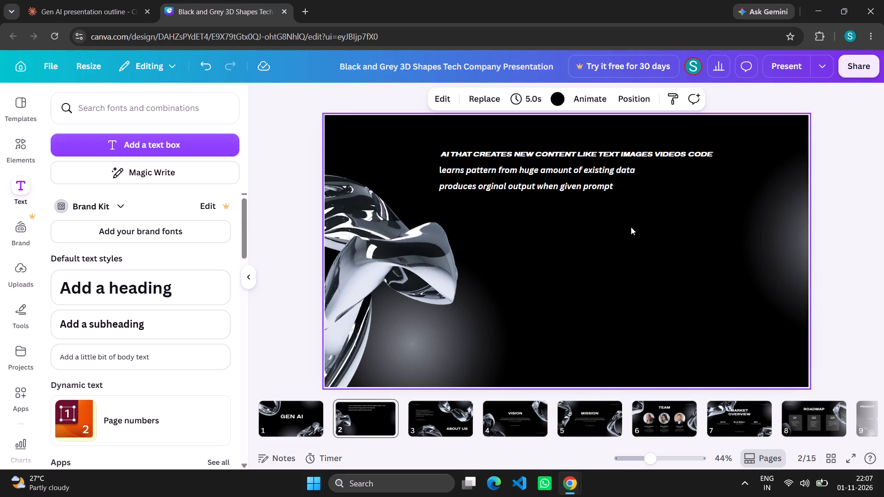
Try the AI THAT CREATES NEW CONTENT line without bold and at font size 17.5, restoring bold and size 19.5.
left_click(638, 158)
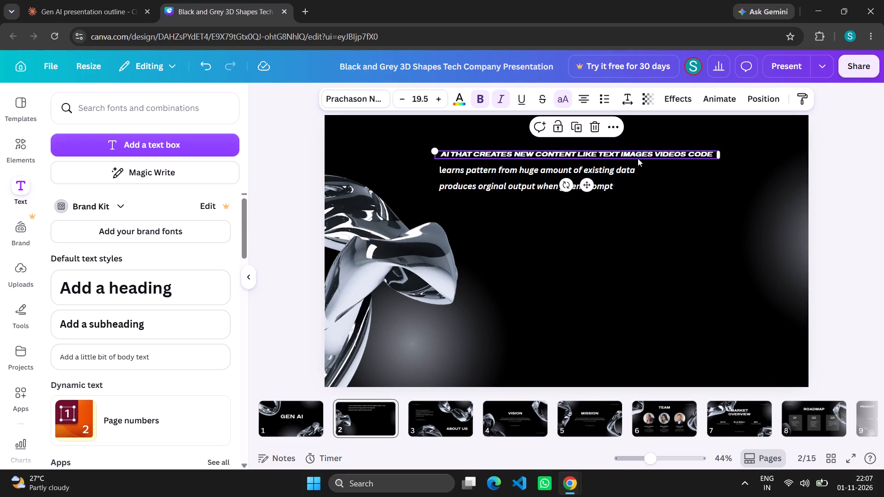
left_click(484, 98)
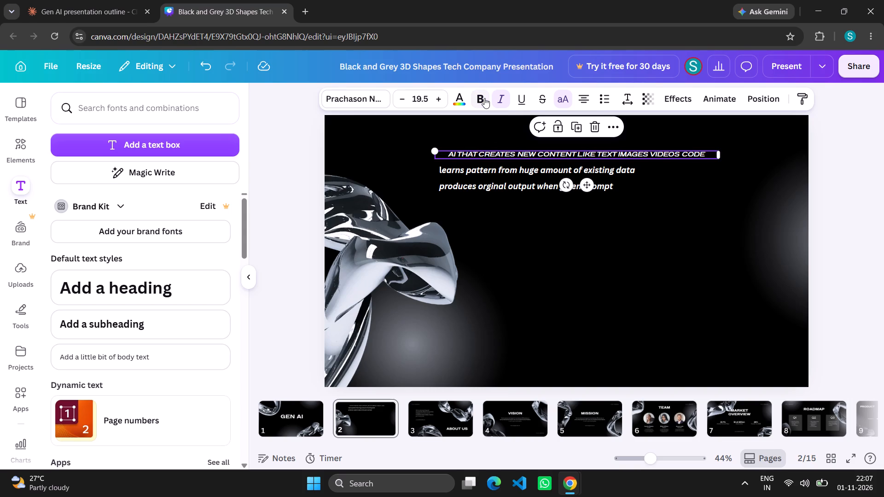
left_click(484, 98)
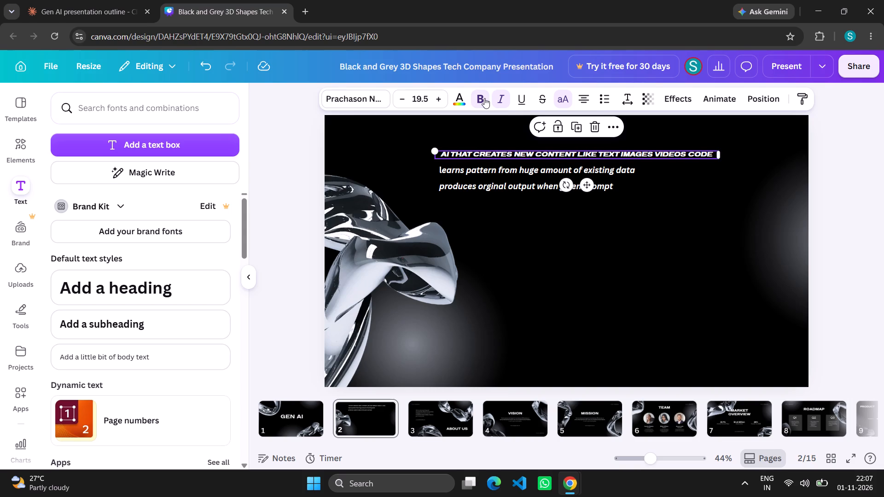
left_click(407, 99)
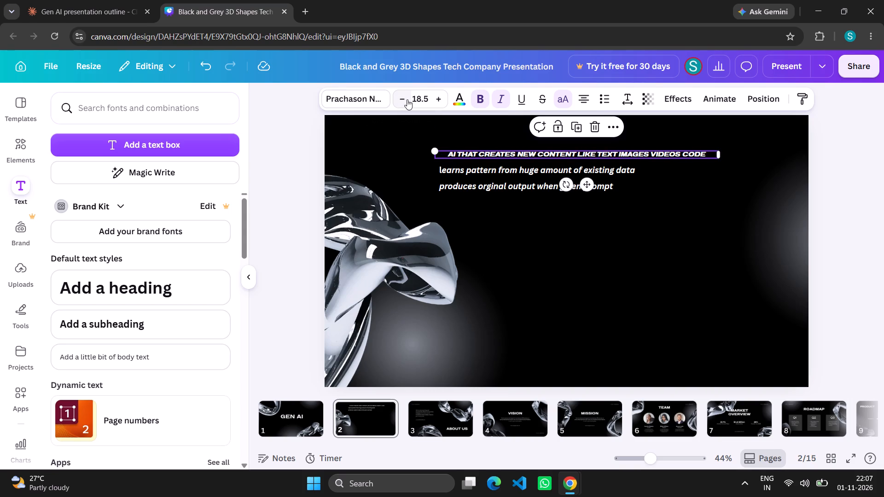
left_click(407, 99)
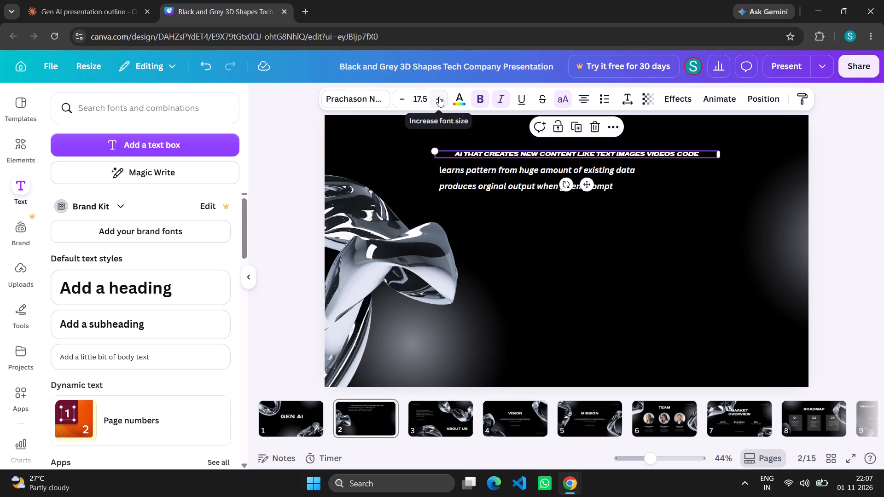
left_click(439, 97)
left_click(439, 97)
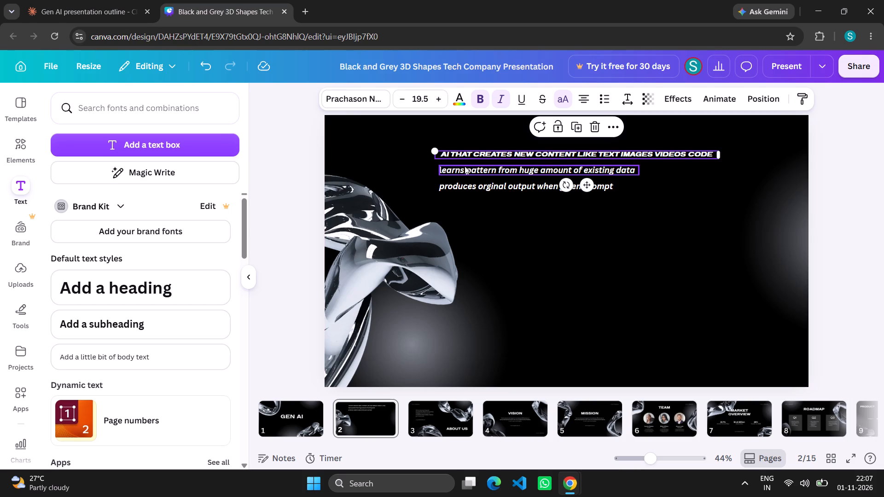
Move the AI THAT CREATES NEW CONTENT line higher on the slide, keeping its start in line with the lines below.
left_click_drag(475, 153, 471, 137)
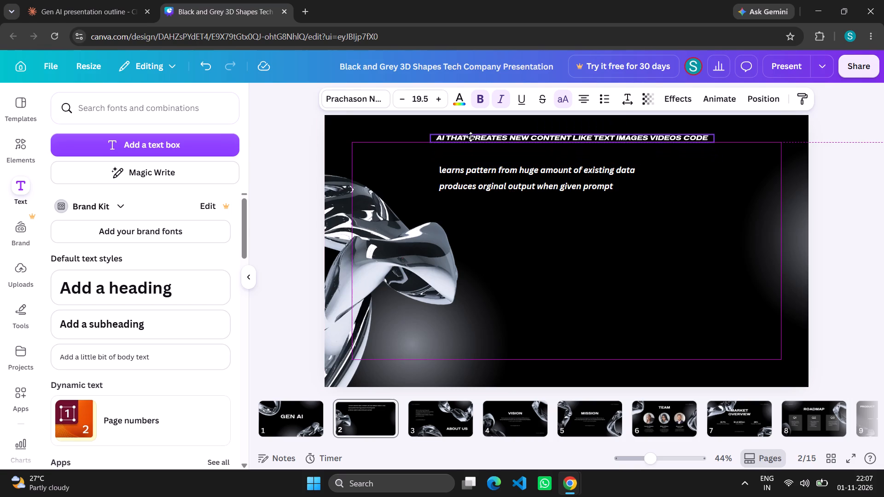
left_click_drag(471, 137, 463, 141)
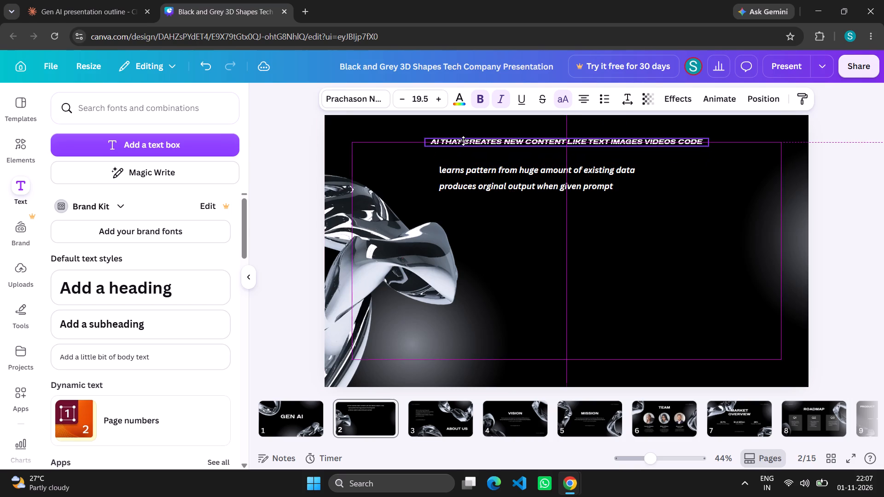
left_click_drag(463, 141, 472, 140)
Convert the "learns pattern" line to uppercase and move it up just beneath the AI THAT CREATES NEW CONTENT line.
left_click(477, 172)
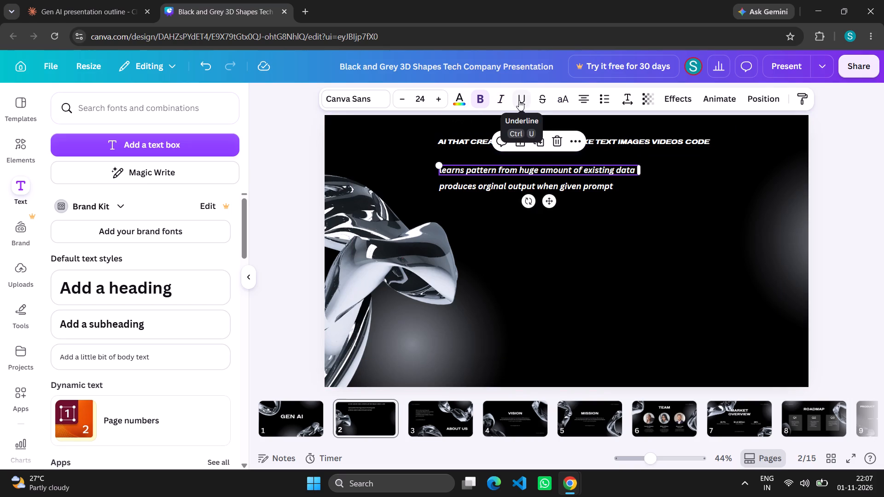
left_click(564, 98)
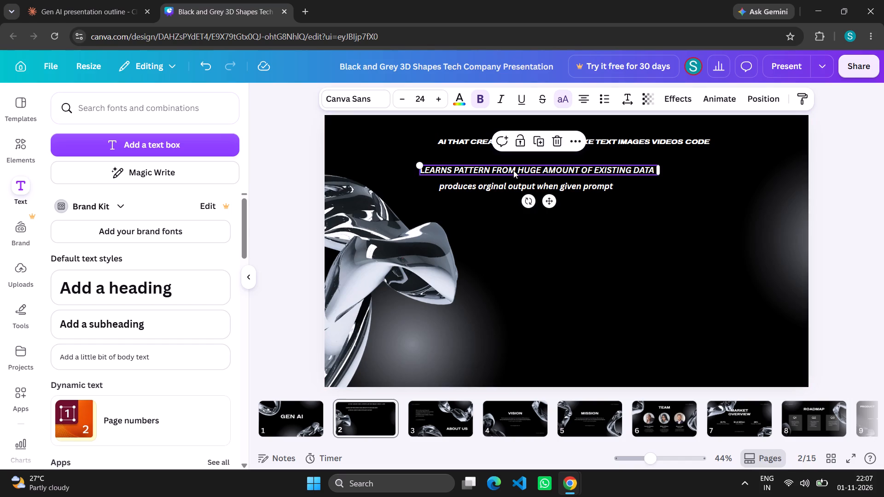
left_click_drag(513, 167, 530, 157)
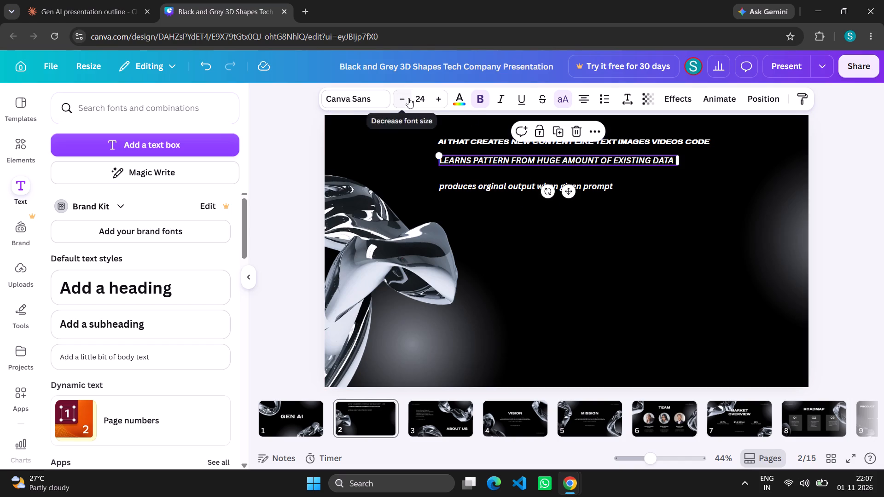
Set the font size of the LEARNS PATTERN line to 19.5.
left_click(408, 98)
left_click(408, 98)
left_click(408, 98)
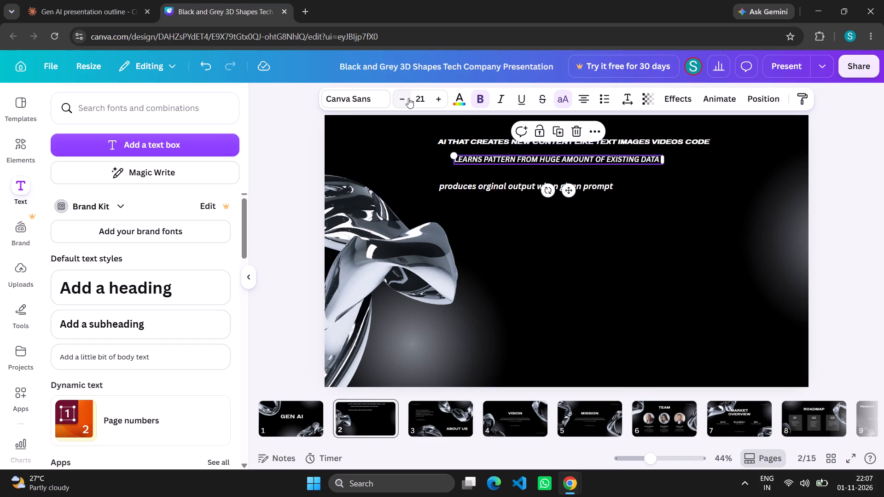
left_click(408, 98)
left_click(425, 97)
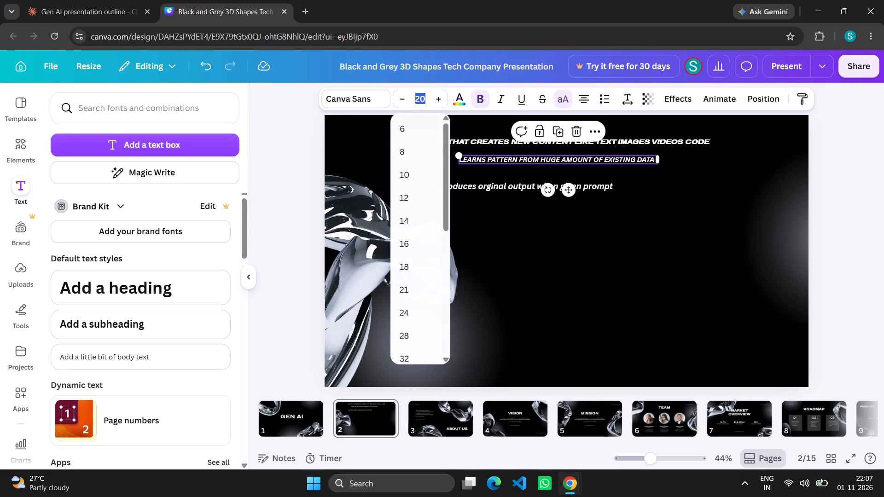
key("BackSpace")
type("19.5")
key("Return")
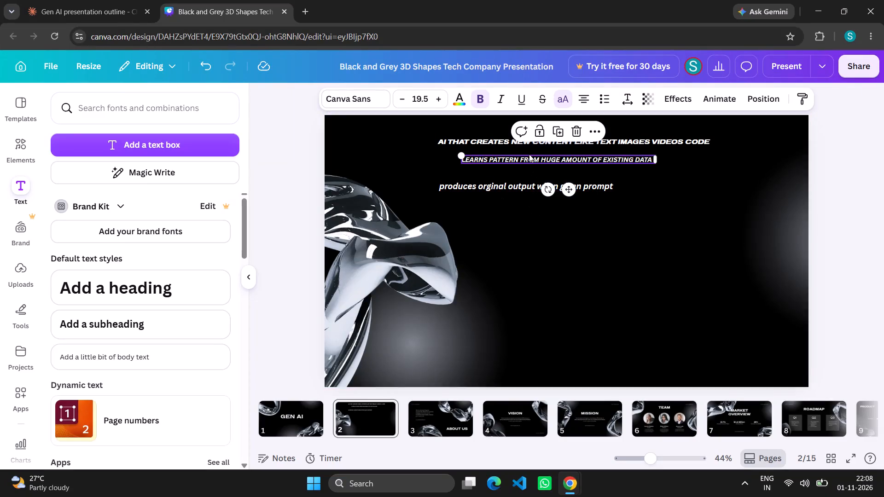
Move the LEARNS PATTERN line so its start lines up beneath the AI THAT CREATES NEW CONTENT line, keeping it bold.
left_click_drag(531, 159, 501, 158)
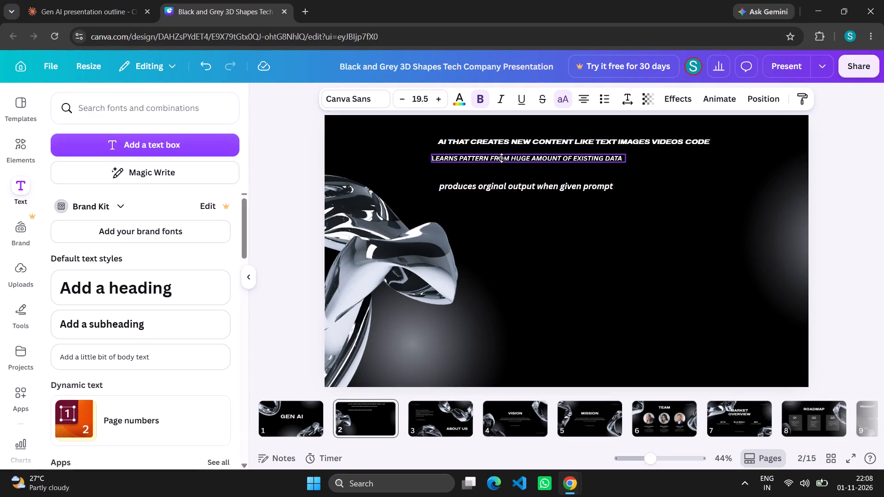
left_click_drag(501, 158, 508, 156)
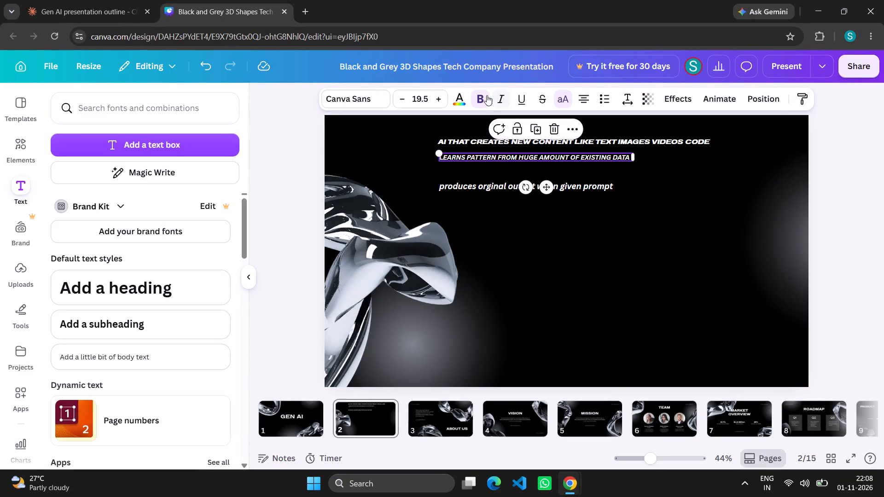
left_click(484, 94)
left_click(484, 94)
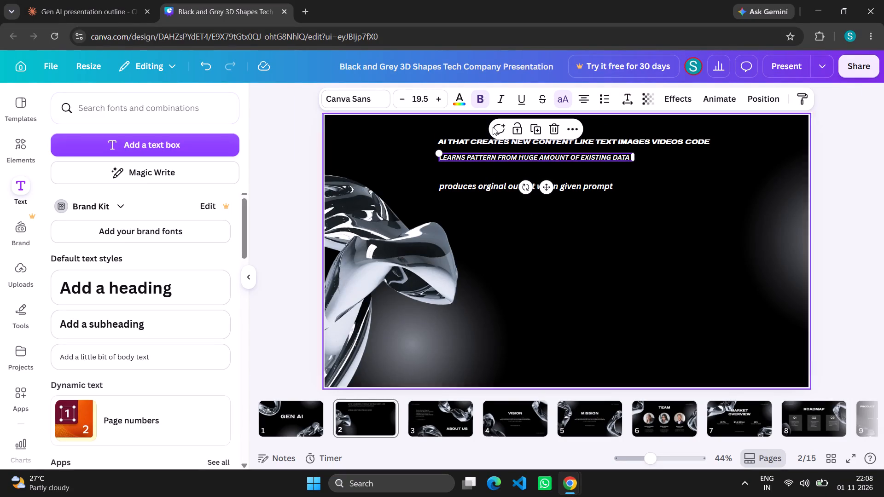
Set the font size of the "produces orginal output when given prompt" line to 19.5.
left_click(490, 184)
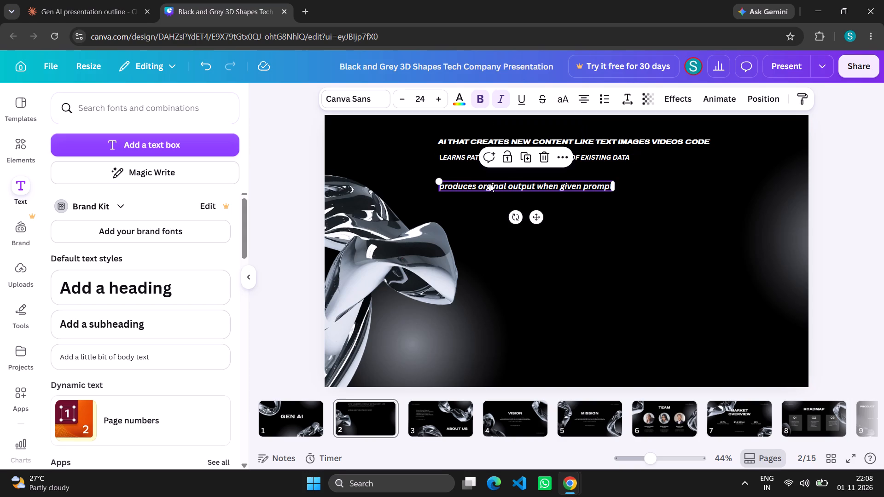
left_click(423, 97)
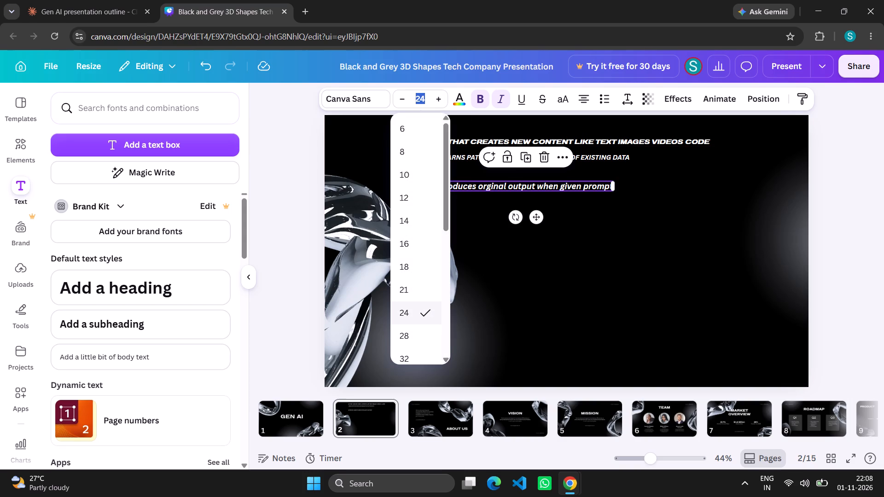
type("19.")
key("5")
key("Return")
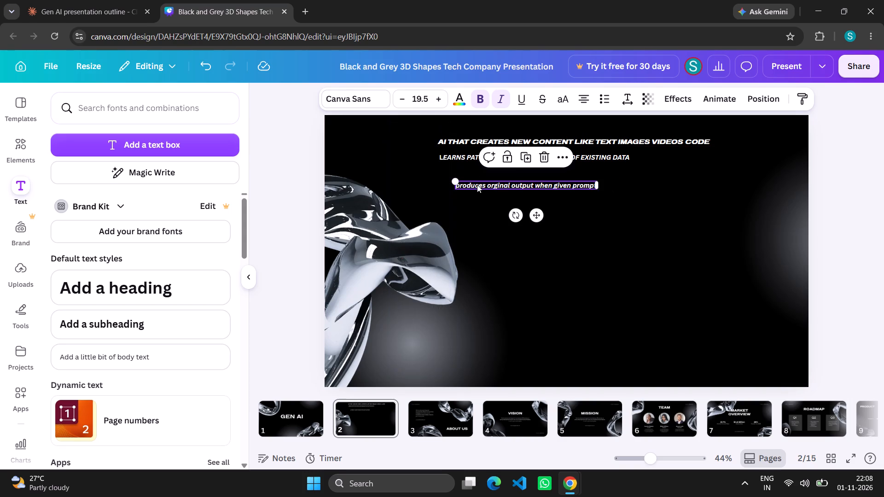
Convert the "produces orginal output" line to uppercase and line up its start just beneath the LEARNS PATTERN line.
left_click_drag(477, 185, 461, 175)
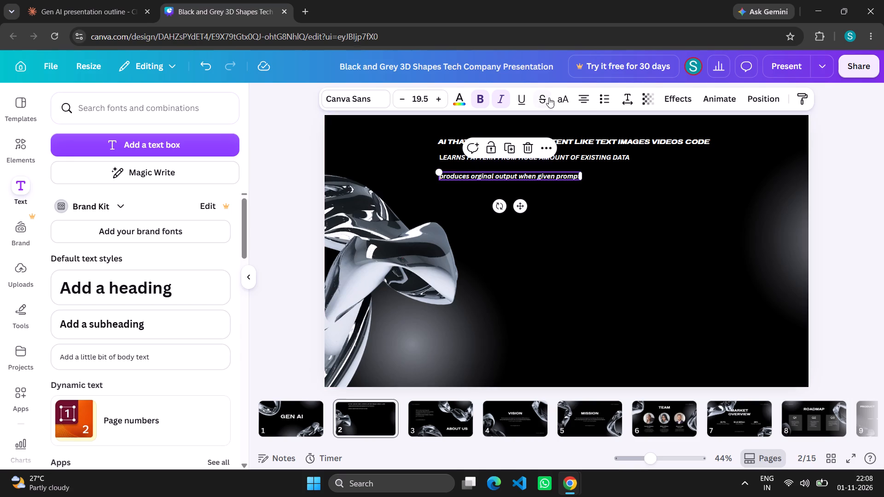
left_click(565, 98)
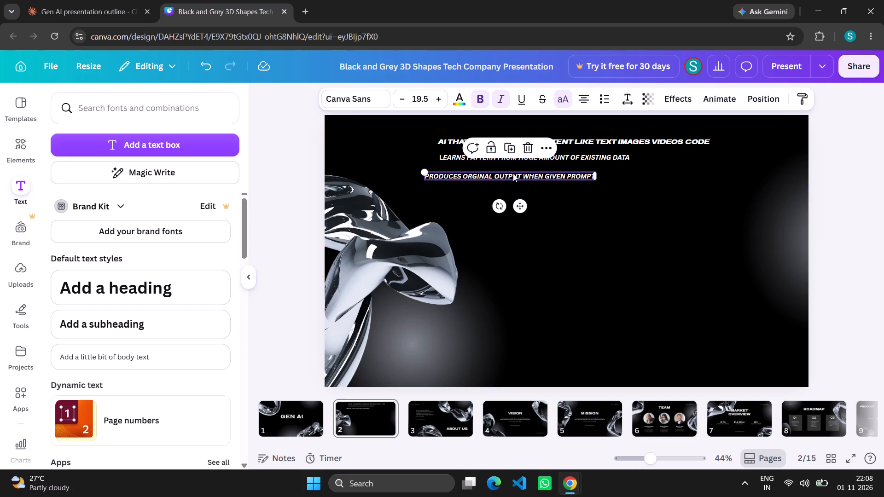
left_click_drag(513, 173, 528, 171)
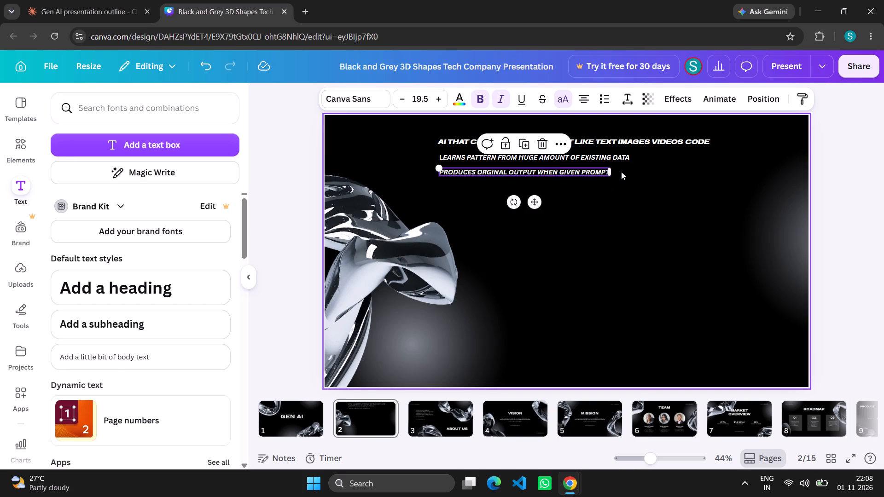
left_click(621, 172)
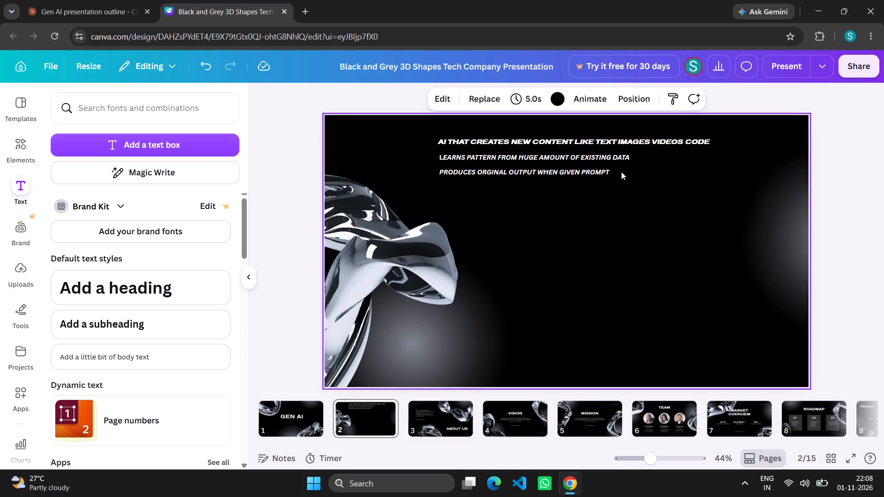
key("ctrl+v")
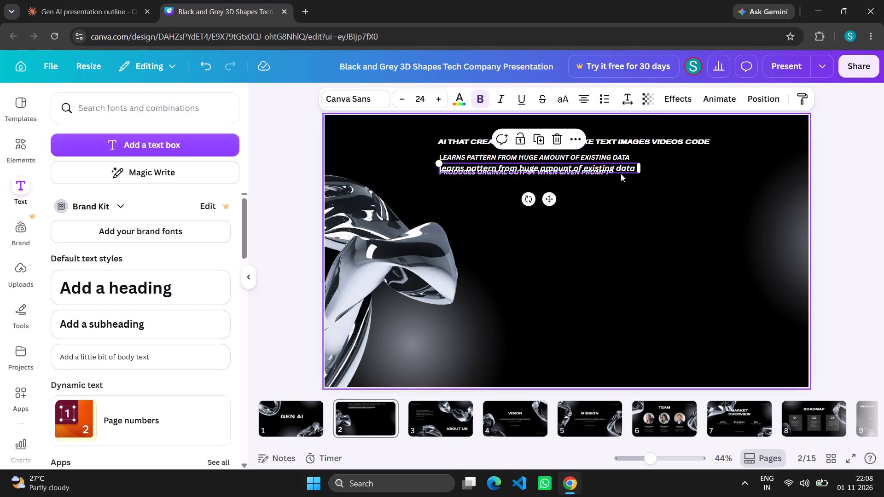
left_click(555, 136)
Duplicate the LEARNS PATTERN line and place the copy directly beneath the PRODUCES ORGINAL OUTPUT line.
left_click(551, 155)
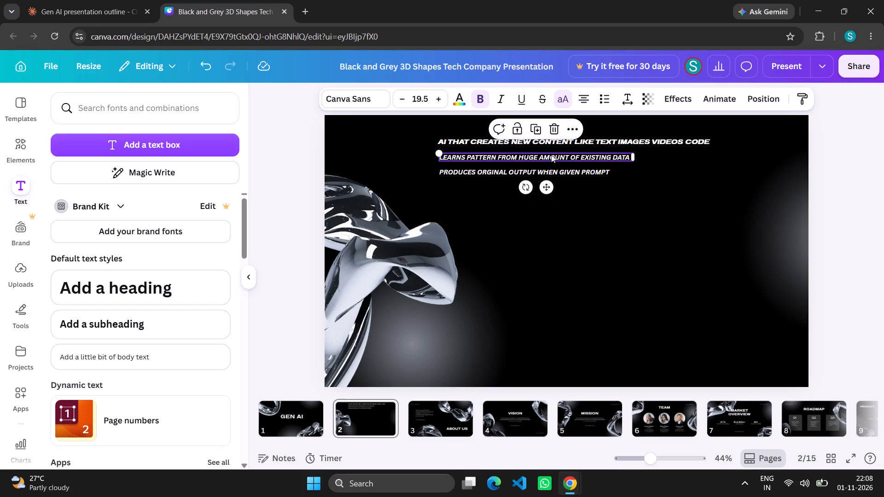
key("ctrl+c")
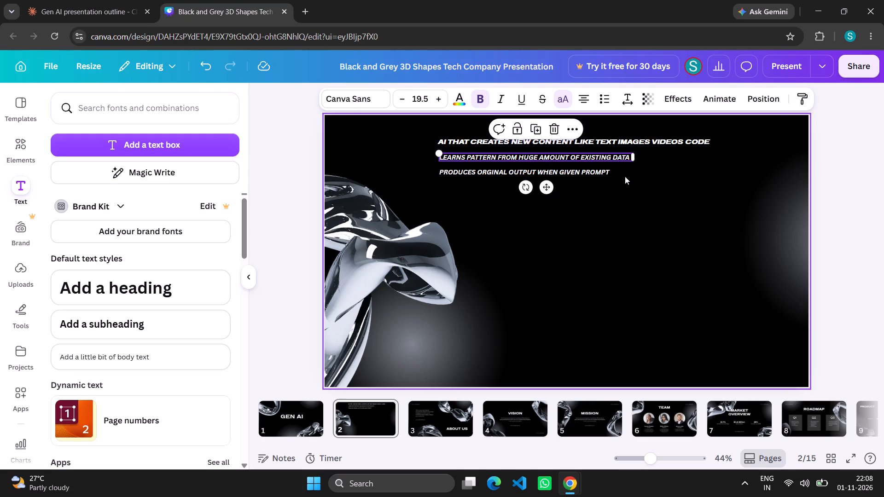
left_click(623, 173)
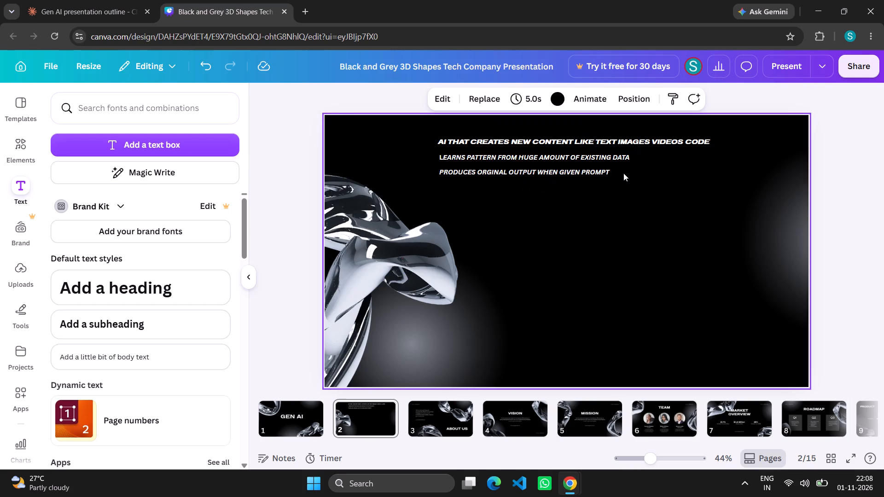
key("ctrl+v")
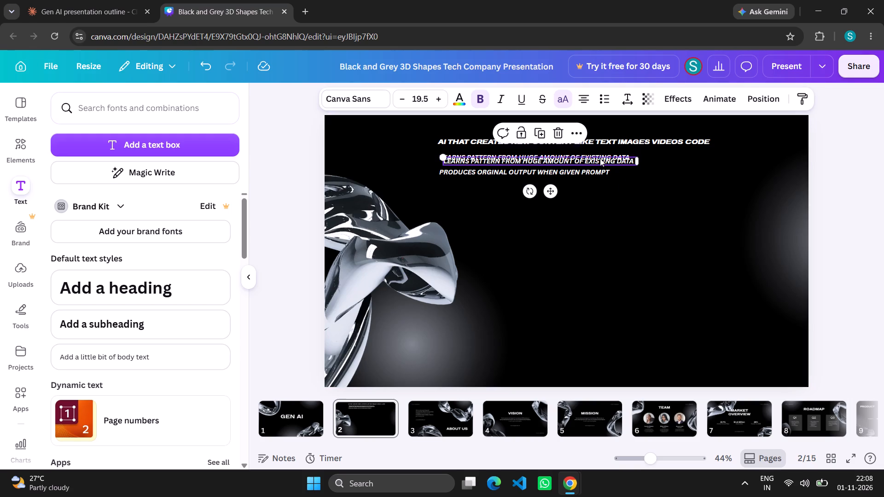
left_click_drag(600, 158, 595, 181)
left_click(599, 181)
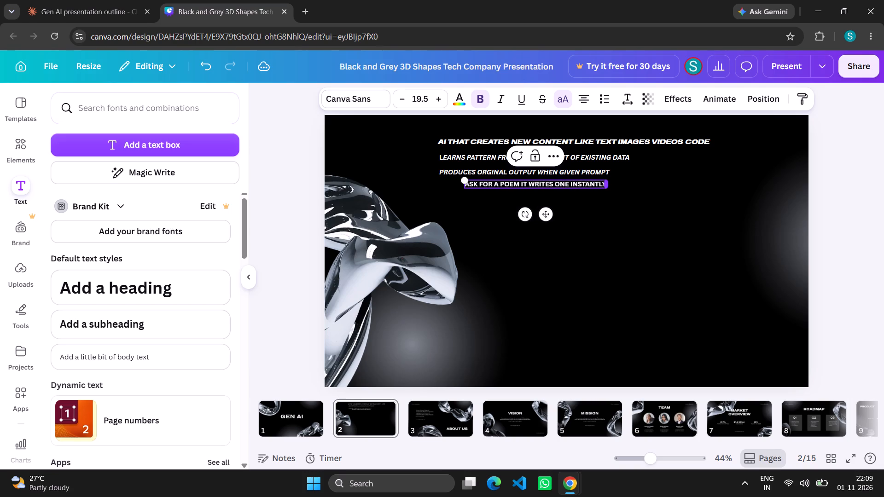
Italicize the whole ASK FOR A POEM IT WRITES ONE INSTANTLY line to match the lines above.
left_click(507, 97)
left_click(507, 97)
left_click(496, 185)
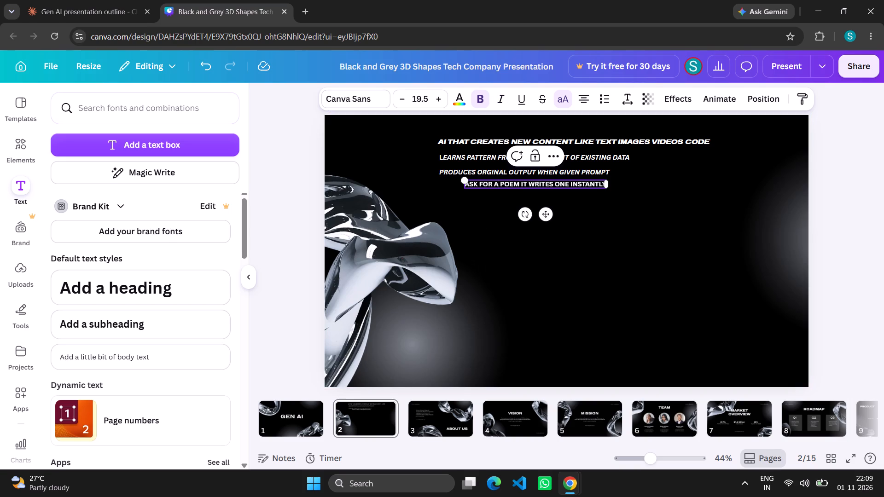
double_click(496, 185)
double_click(470, 185)
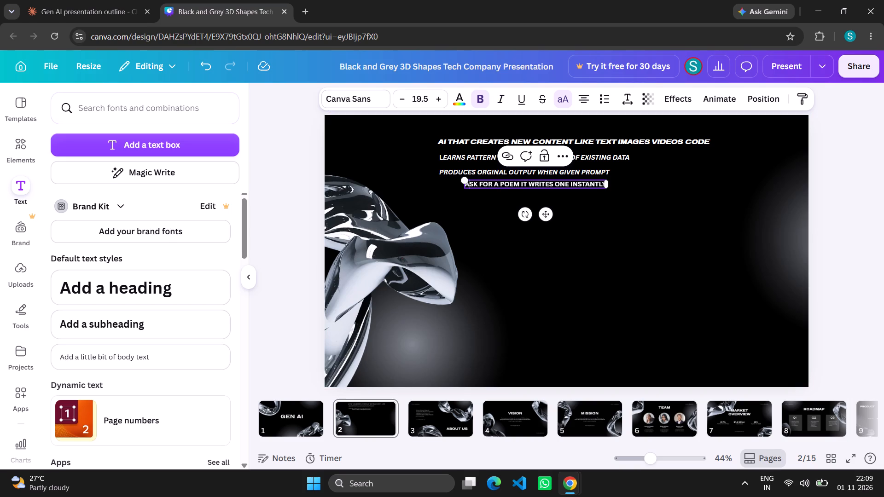
left_click(496, 97)
left_click_drag(480, 183, 597, 185)
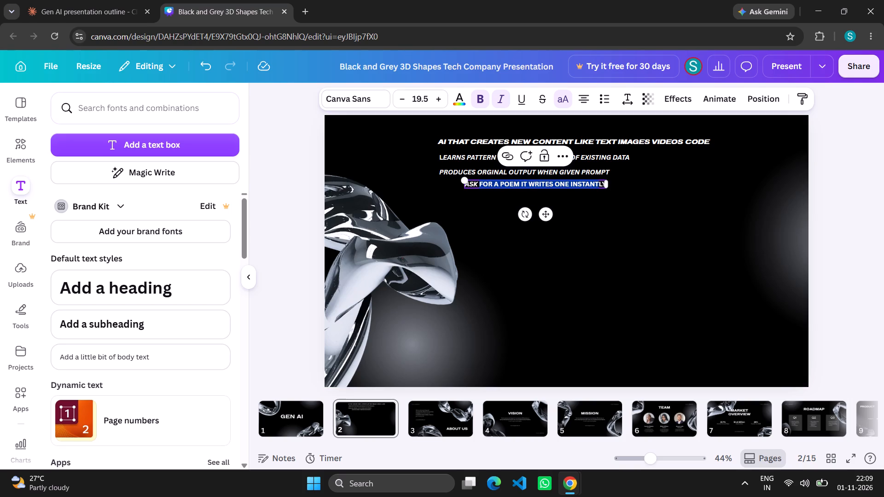
left_click_drag(597, 185, 604, 187)
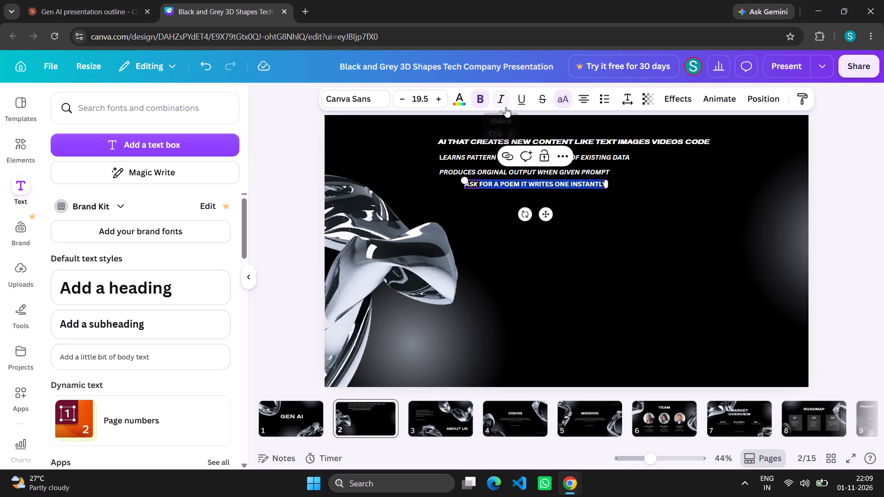
left_click(504, 104)
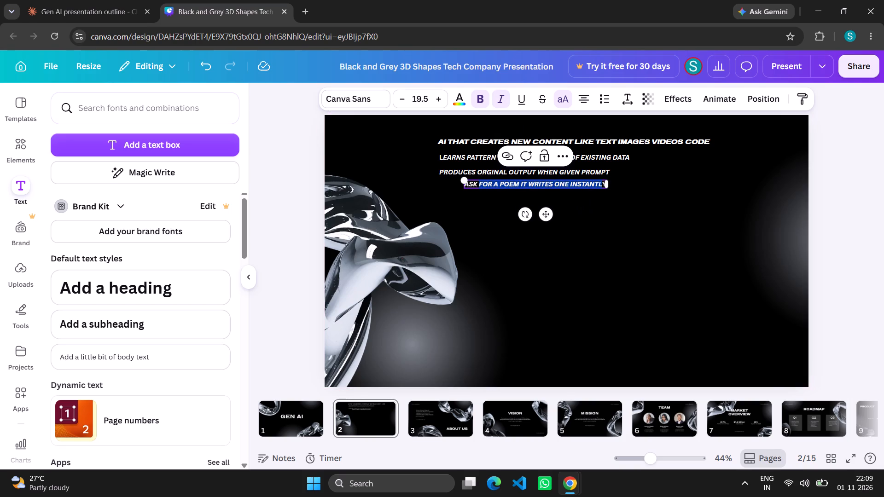
left_click(602, 183)
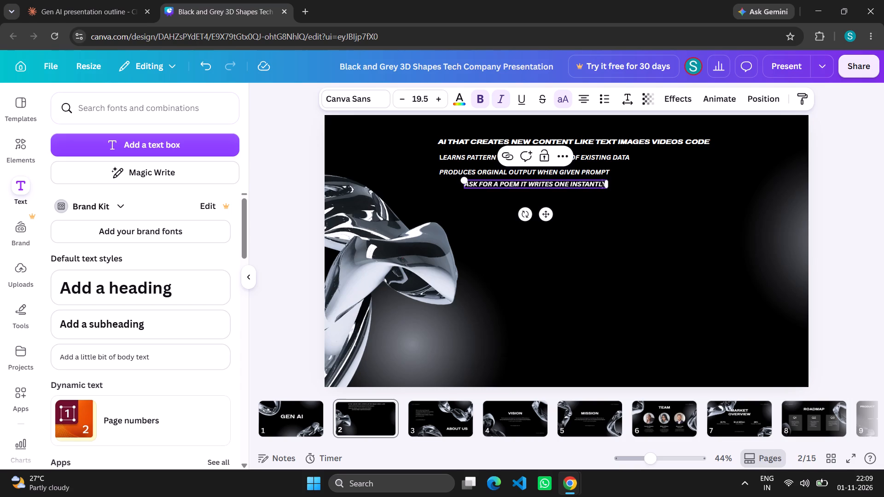
left_click(502, 102)
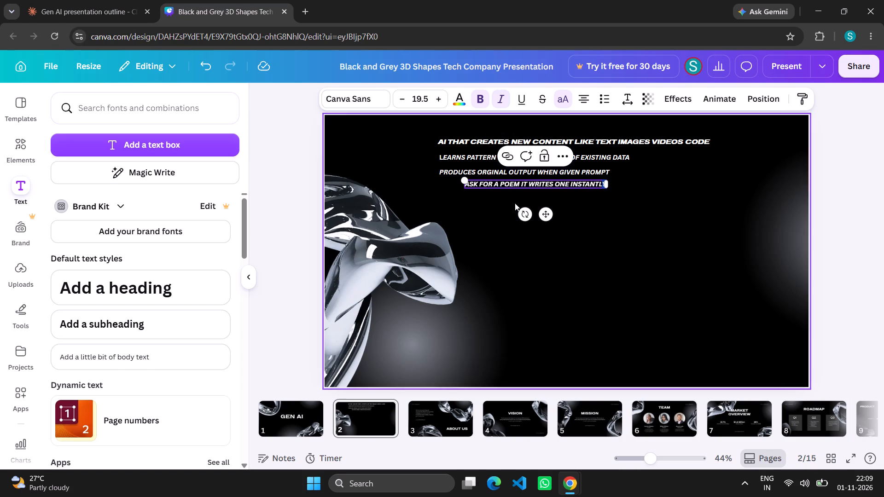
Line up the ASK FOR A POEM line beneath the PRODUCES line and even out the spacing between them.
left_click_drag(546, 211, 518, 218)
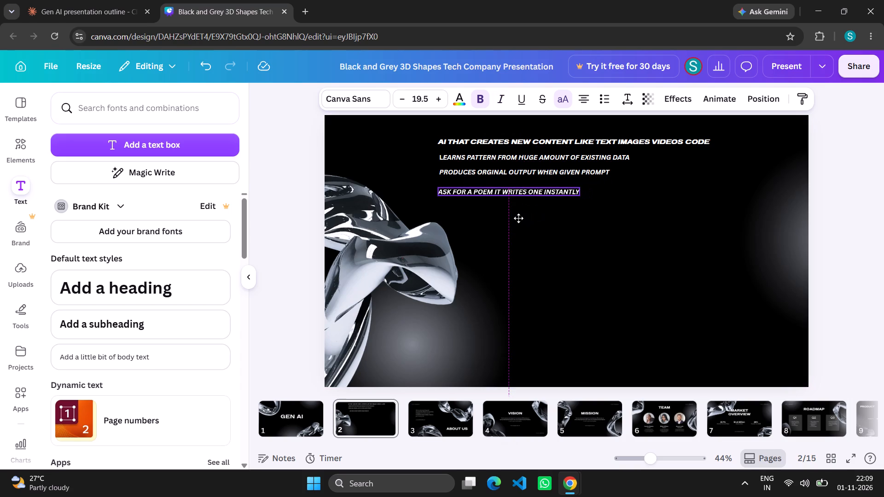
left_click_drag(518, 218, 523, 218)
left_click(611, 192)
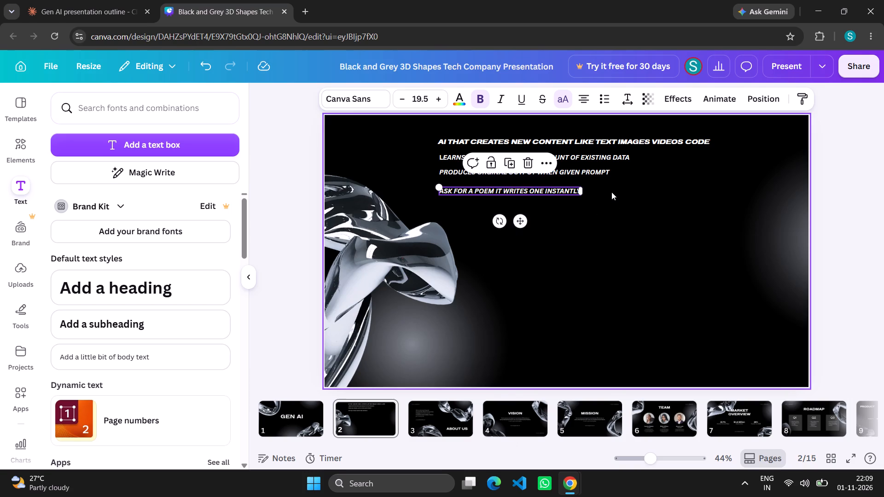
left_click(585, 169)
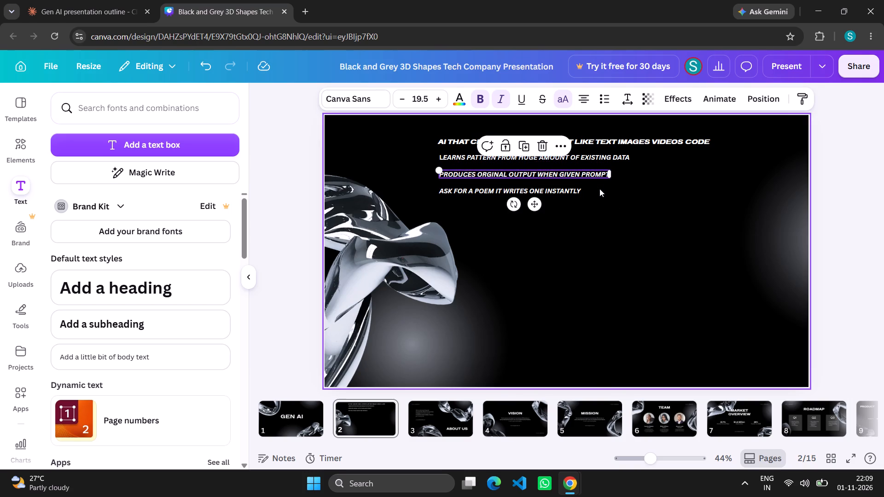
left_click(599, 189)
Move the LEARNS PATTERN, PRODUCES and ASK FOR A POEM lines to the slide's lower half, evenly spaced with aligned starts.
left_click_drag(522, 195, 550, 311)
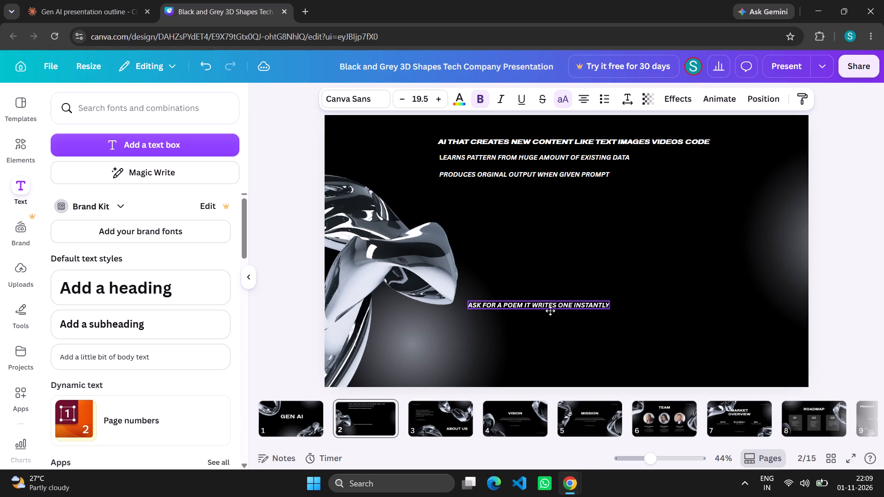
left_click_drag(550, 311, 559, 324)
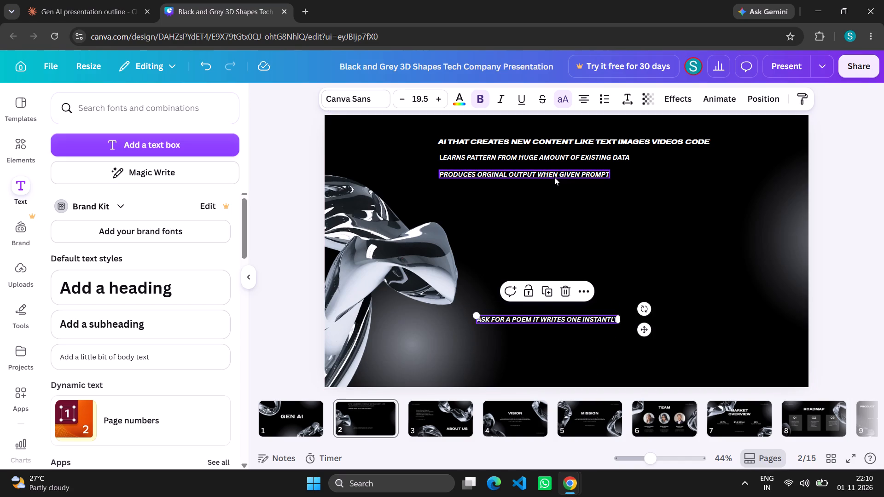
left_click_drag(554, 177, 592, 295)
left_click_drag(561, 154, 599, 263)
Widen the text box of the AI THAT CREATES NEW CONTENT line, keeping its text on one line.
left_click(574, 142)
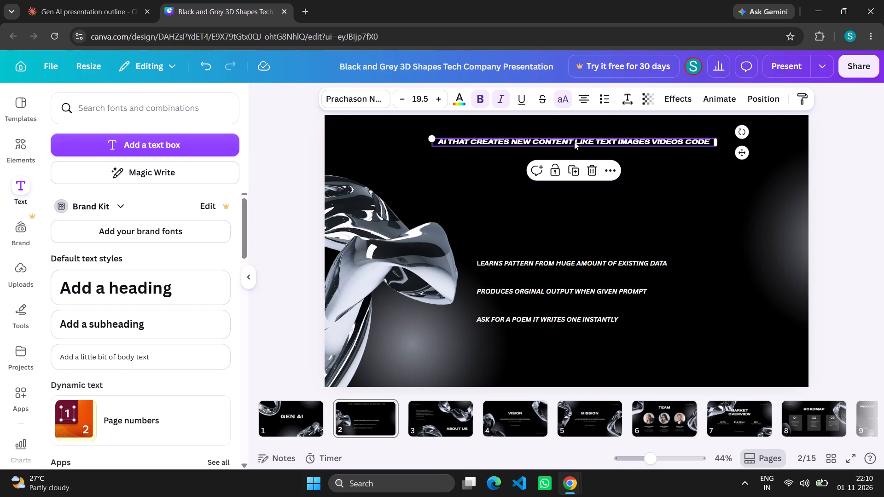
left_click_drag(718, 141, 674, 144)
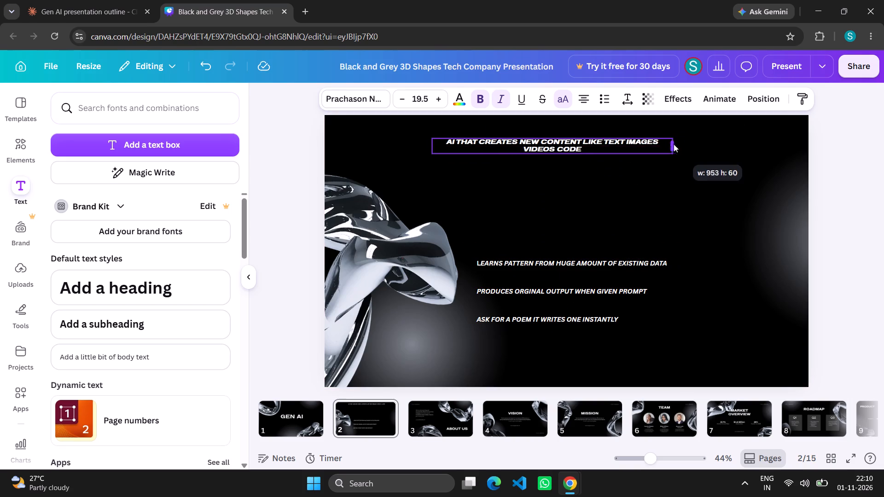
left_click_drag(674, 144, 755, 144)
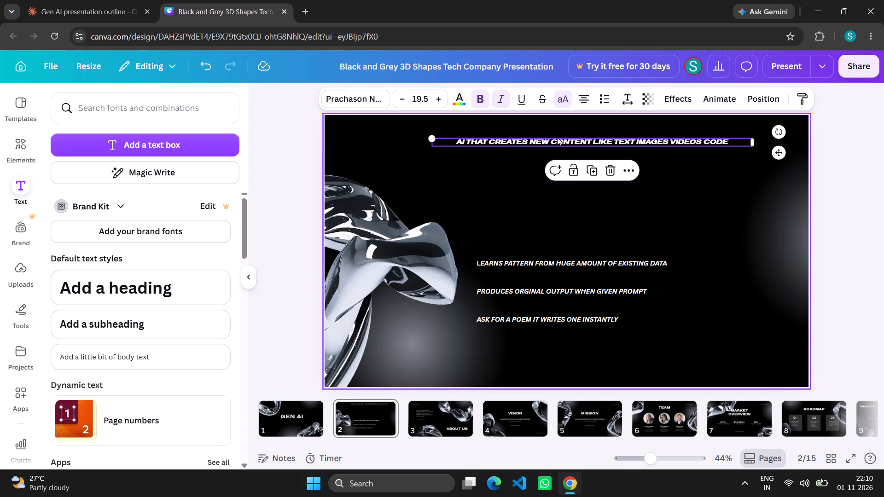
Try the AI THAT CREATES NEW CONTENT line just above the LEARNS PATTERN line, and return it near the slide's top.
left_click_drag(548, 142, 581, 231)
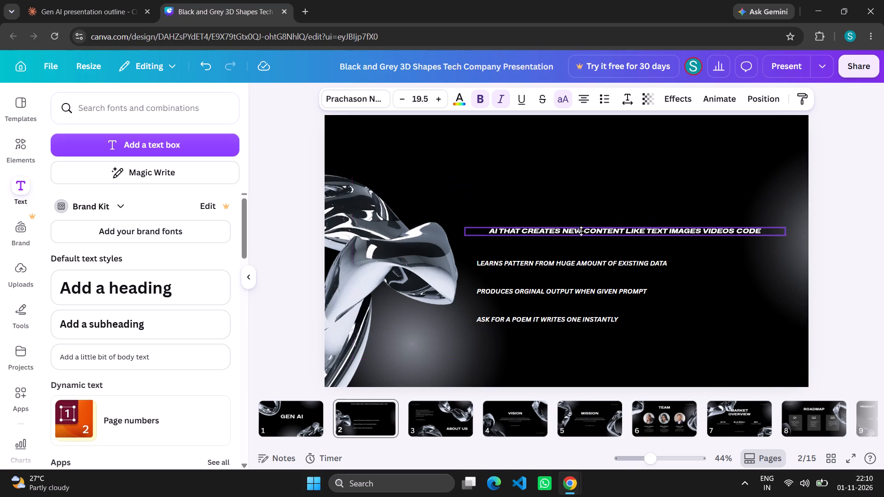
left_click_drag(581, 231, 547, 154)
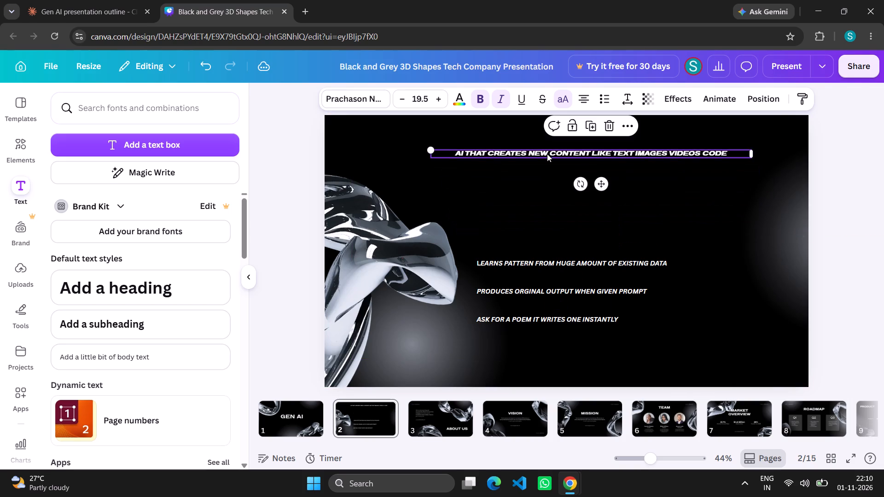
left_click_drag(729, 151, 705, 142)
Replace the whole AI THAT CREATES NEW CONTENT line on slide 2 with the heading text INTRODUCTION.
double_click(705, 142)
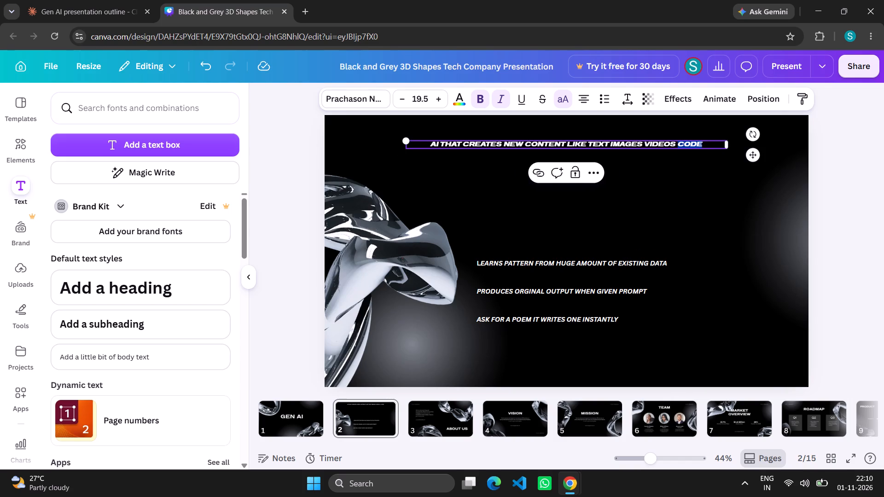
key("BackSpace")
key("BackSpace")
key("BackSpace")
key("BackSpace")
key("BackSpace")
key("BackSpace")
key("BackSpace")
key("BackSpace")
key("BackSpace")
key("BackSpace")
key("BackSpace")
key("BackSpace")
key("BackSpace")
key("BackSpace")
key("BackSpace")
key("BackSpace")
key("BackSpace")
key("BackSpace")
key("BackSpace")
key("BackSpace")
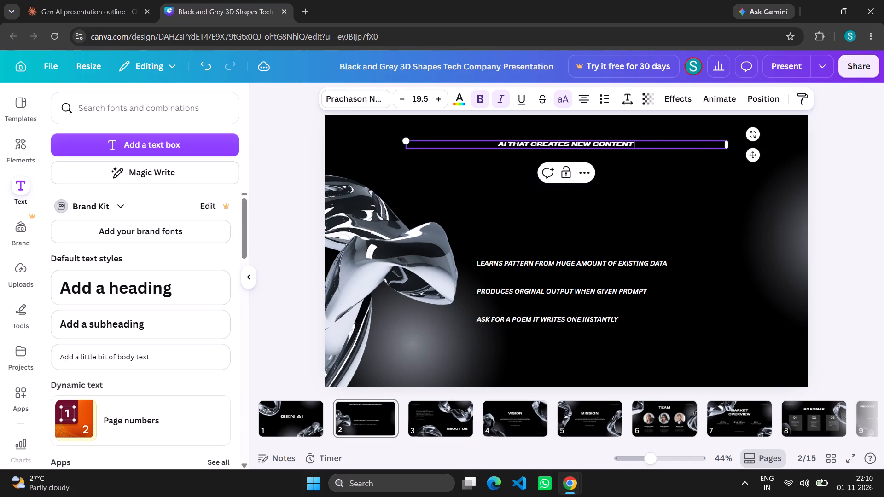
key("BackSpace")
key("BackSpace")
key("BackSpace")
key("BackSpace")
key("BackSpace")
key("BackSpace")
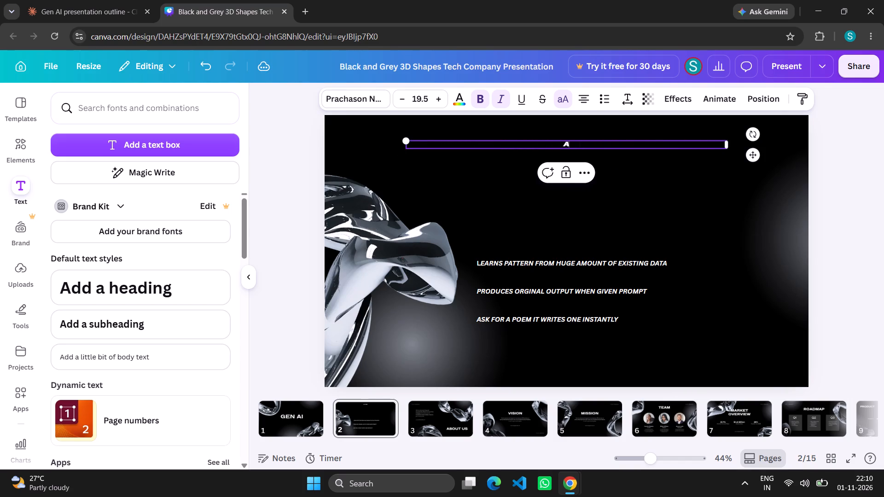
key("BackSpace")
type("ab")
key("BackSpace")
key("space")
type("br")
key("BackSpace")
key("BackSpace")
key("BackSpace")
key("BackSpace")
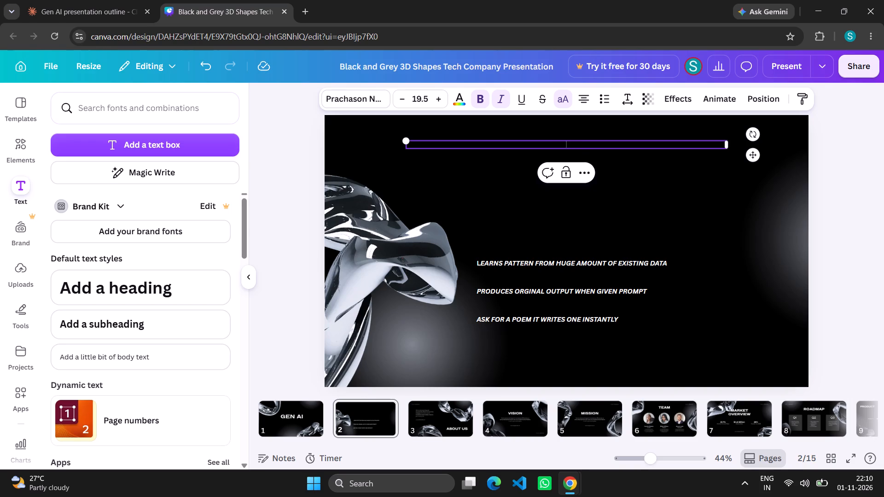
type("introdu")
type("ction")
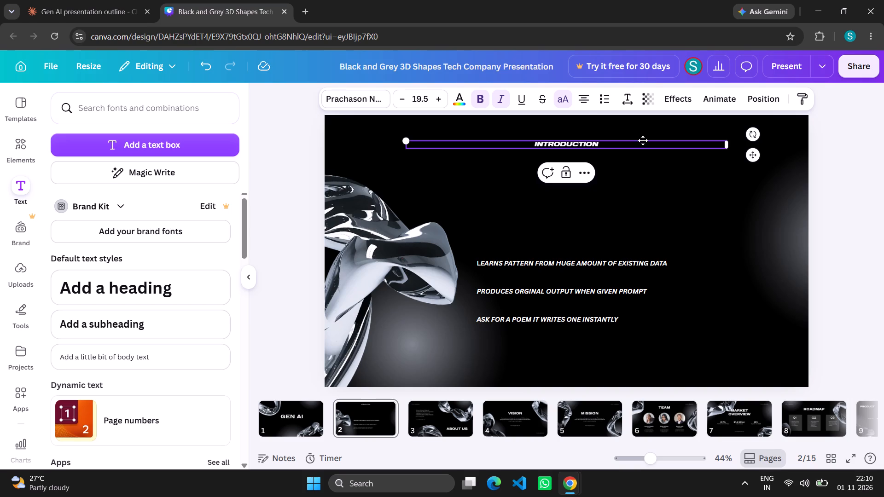
Increase the INTRODUCTION heading's font size to 41.5.
triple_click(442, 96)
triple_click(442, 96)
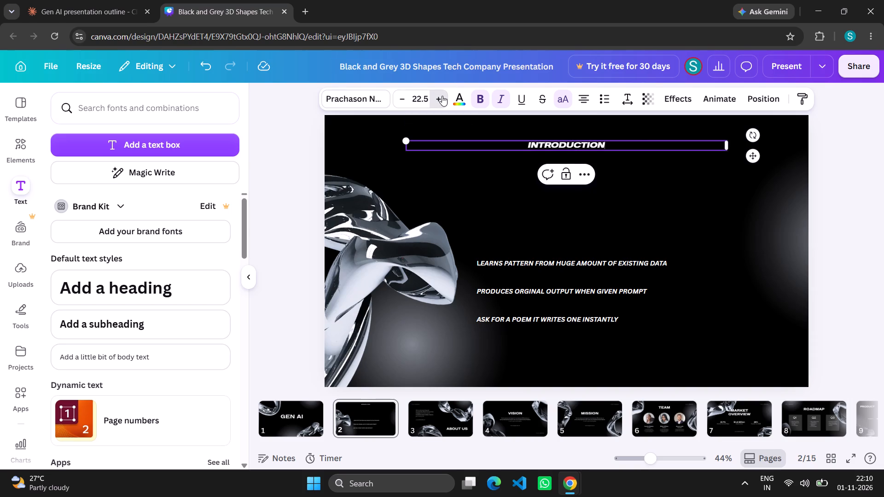
triple_click(442, 96)
triple_click(442, 96)
triple_click(442, 96)
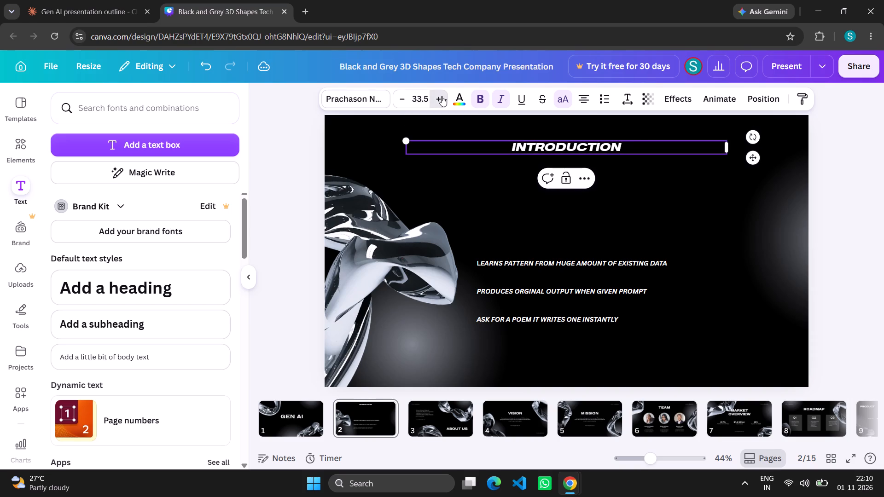
triple_click(442, 96)
triple_click(442, 96)
left_click(442, 96)
left_click_drag(442, 96, 607, 139)
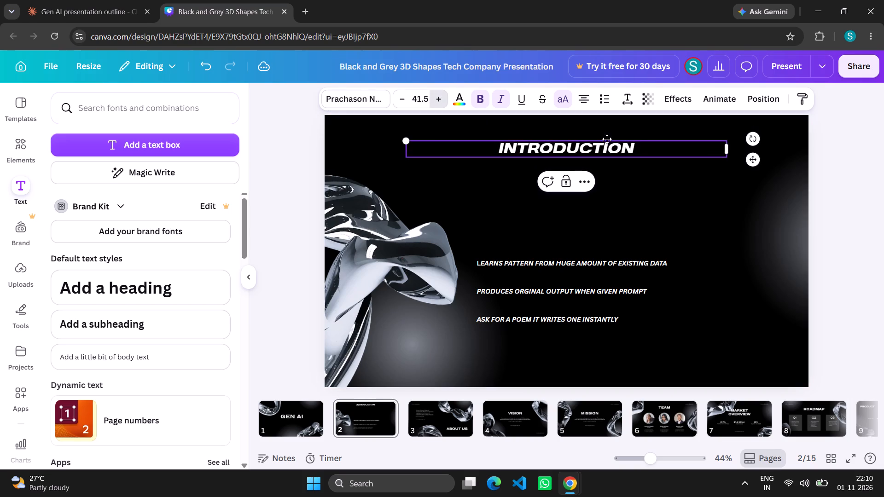
Move the INTRODUCTION heading slightly lower, keeping it near the top centre of the slide.
left_click_drag(607, 139, 598, 152)
left_click_drag(598, 152, 639, 146)
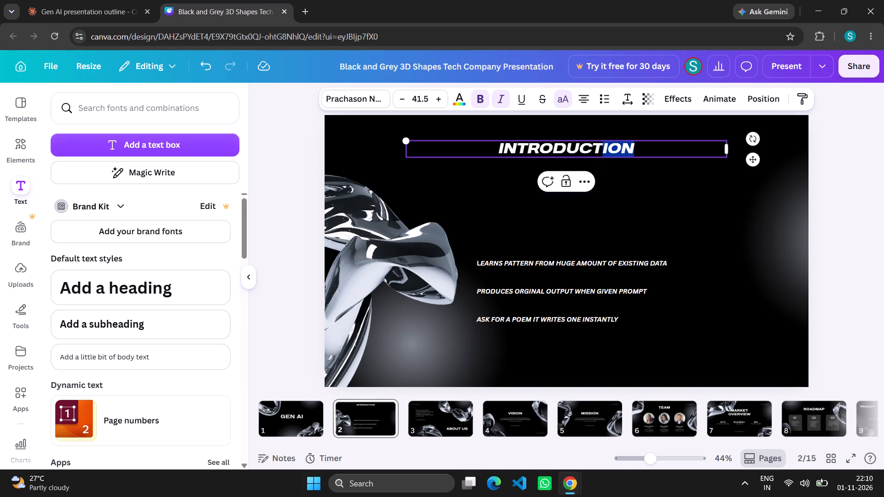
left_click_drag(639, 146, 640, 145)
left_click(640, 145)
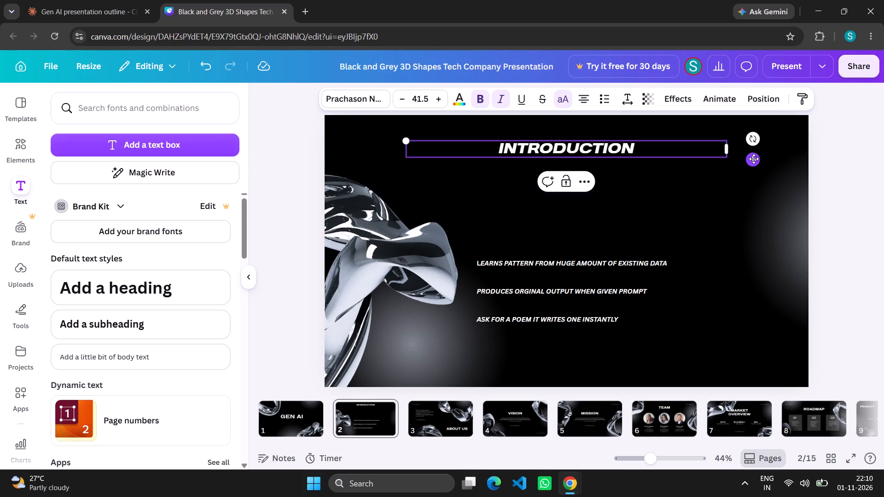
left_click_drag(754, 159, 747, 176)
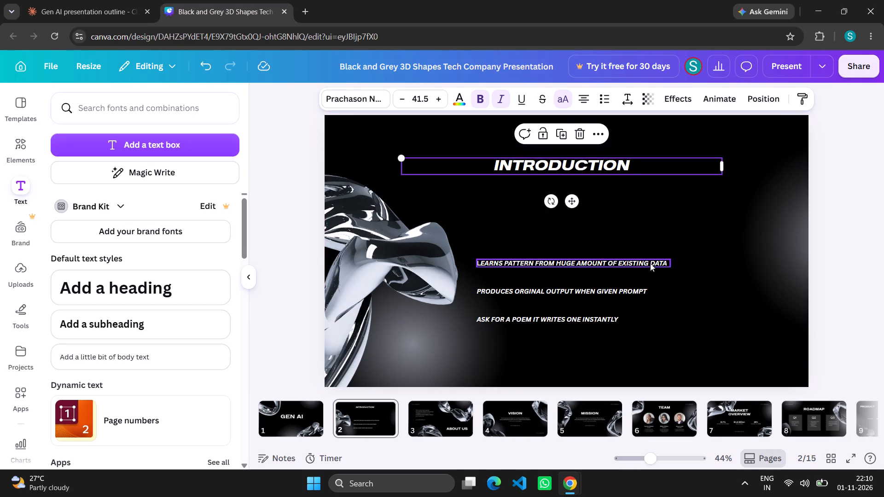
Move the LEARNS PATTERN, PRODUCES and ASK FOR A POEM lines up beneath the INTRODUCTION heading, with their starts aligned.
left_click(636, 265)
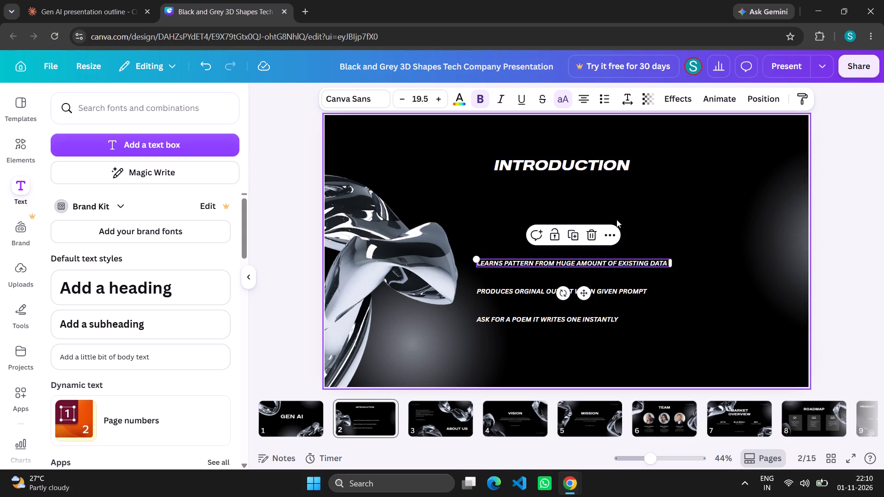
left_click_drag(581, 296, 577, 240)
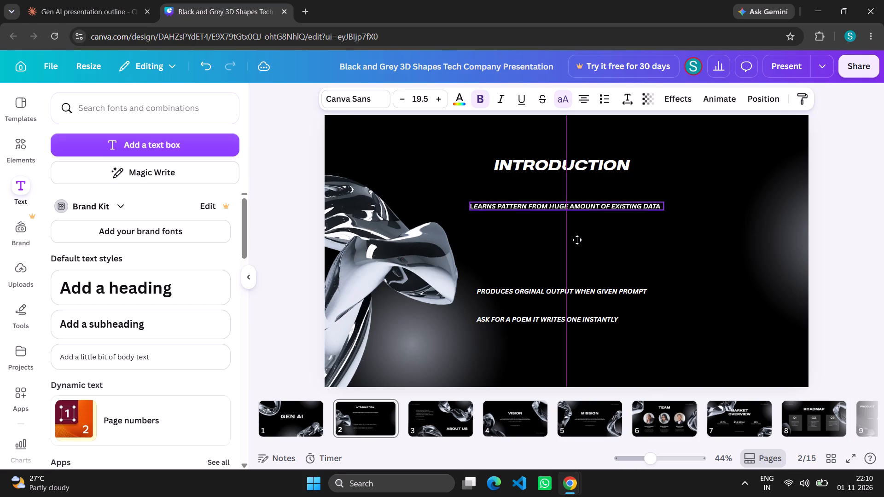
left_click_drag(577, 240, 568, 237)
left_click_drag(590, 295, 571, 239)
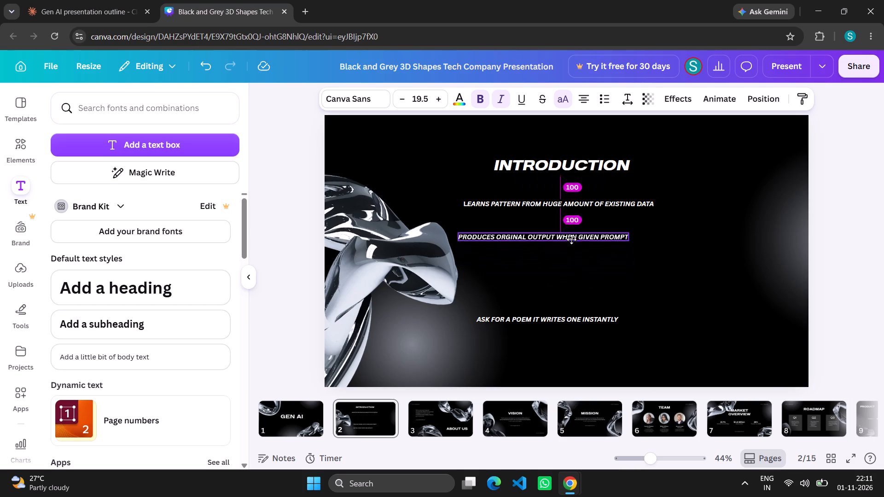
left_click_drag(571, 239, 576, 234)
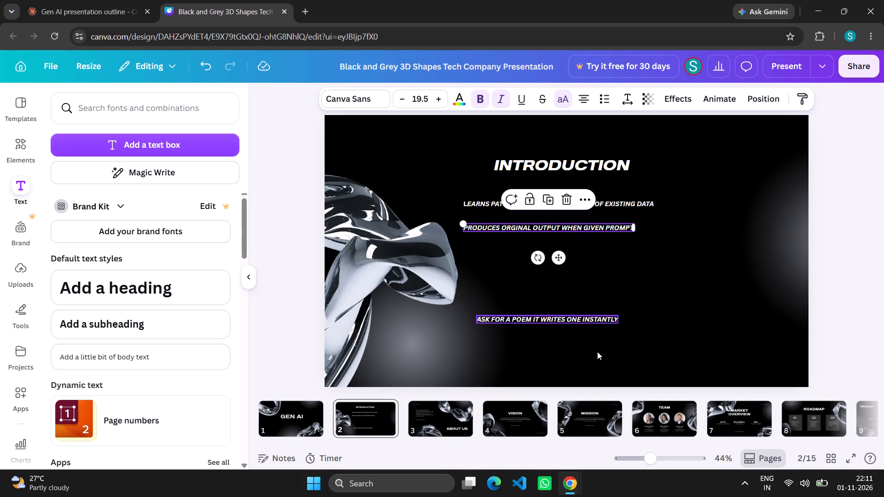
left_click_drag(580, 317, 567, 254)
Reposition the chrome 3D shape into the slide's lower-left corner, trying several placements around the text.
left_click_drag(438, 270, 460, 323)
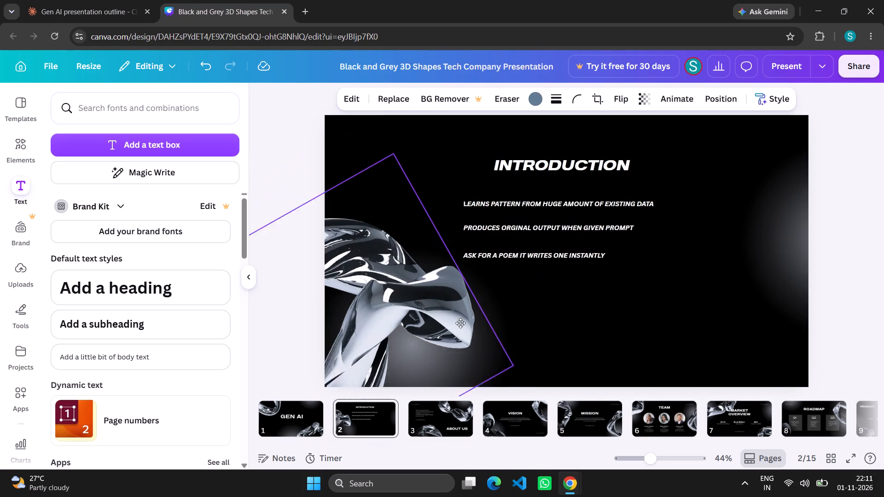
left_click_drag(460, 323, 451, 324)
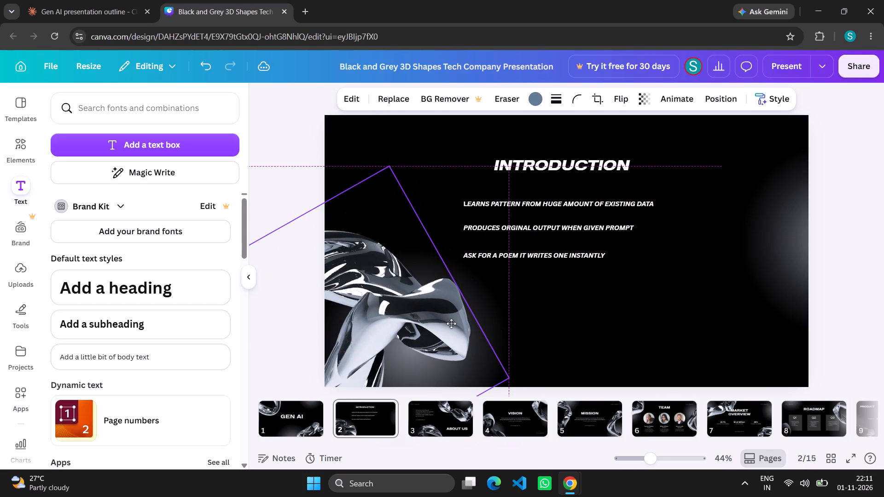
left_click_drag(451, 324, 648, 380)
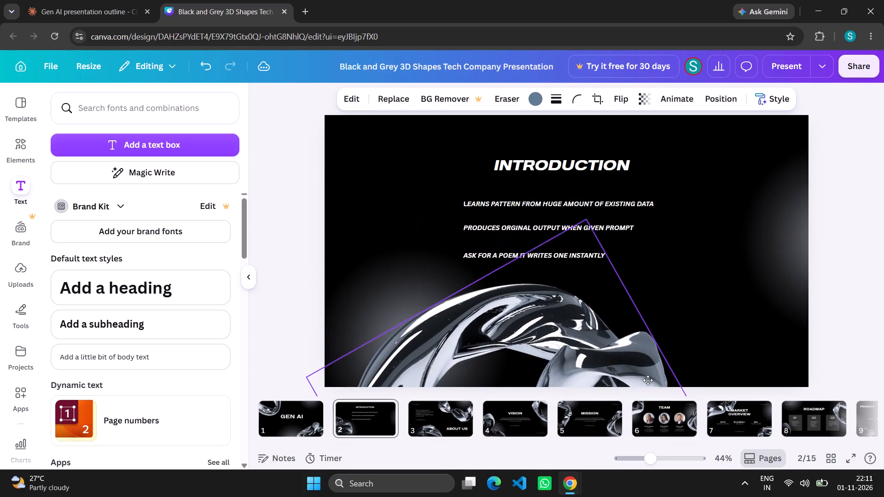
left_click_drag(648, 380, 572, 332)
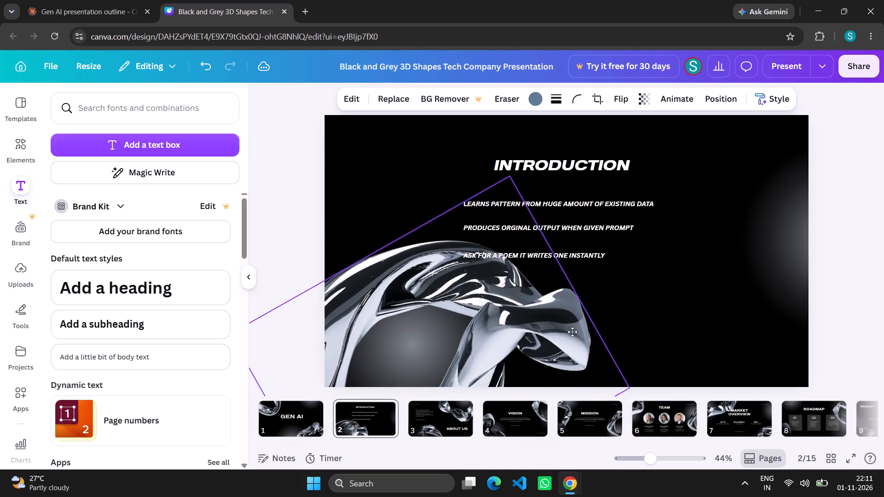
left_click_drag(572, 332, 654, 263)
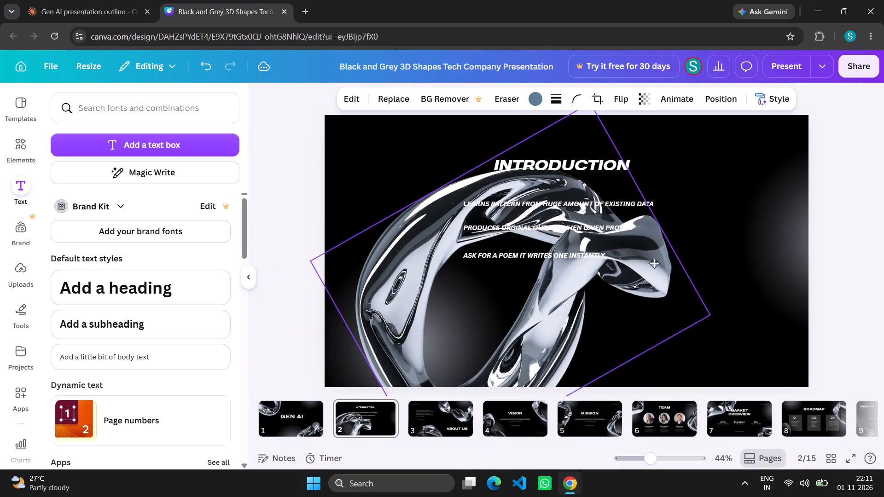
left_click_drag(654, 263, 573, 321)
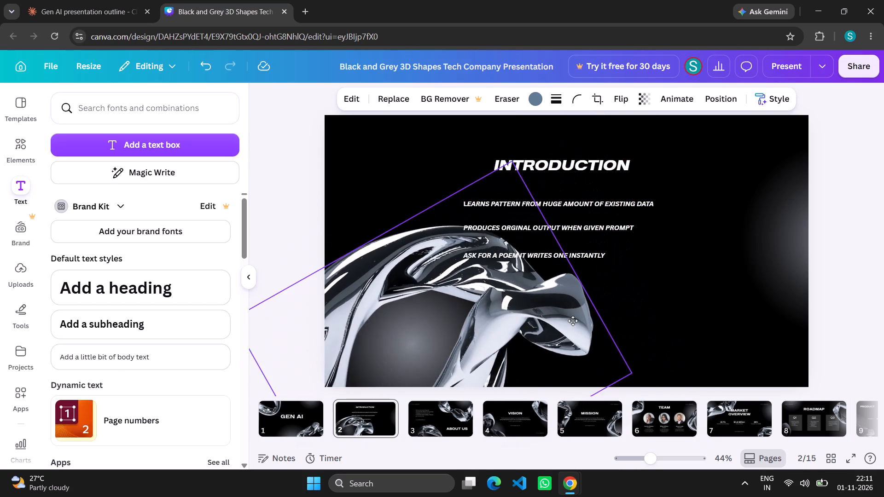
left_click_drag(573, 321, 503, 355)
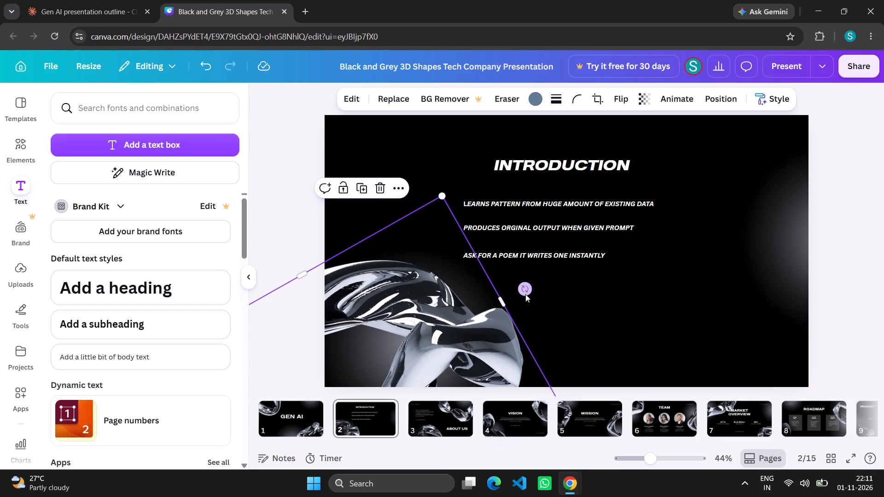
Enlarge the chrome 3D shape slightly, keeping it in the slide's lower-left area.
left_click(522, 287)
left_click_drag(443, 193, 448, 162)
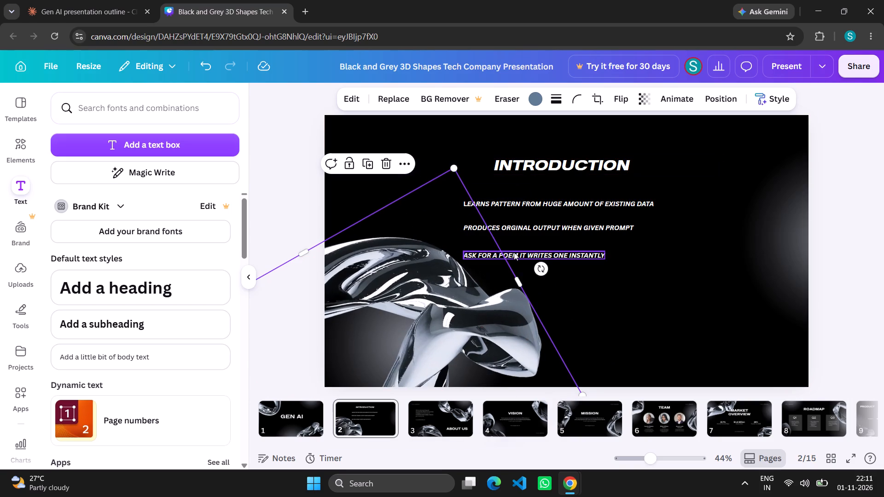
Enlarge the ASK FOR A POEM line to font size 30.5 and realign its start with the lines above.
left_click(514, 252)
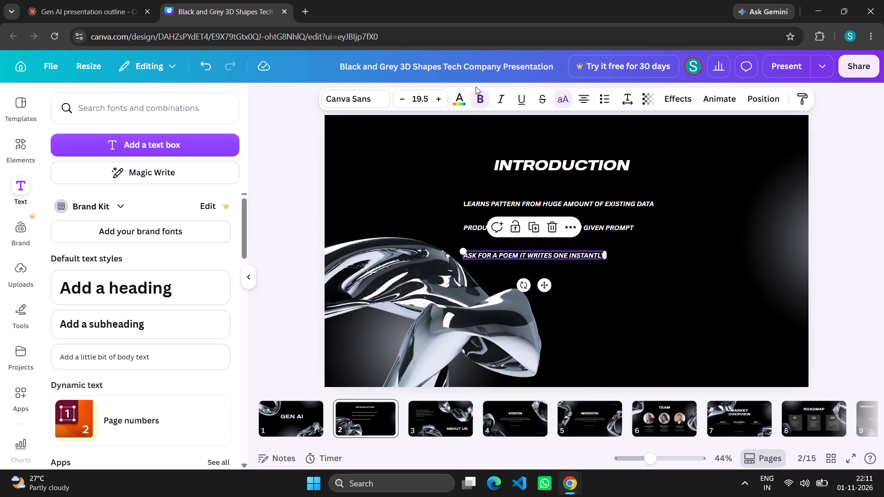
triple_click(436, 91)
triple_click(436, 91)
triple_click(436, 91)
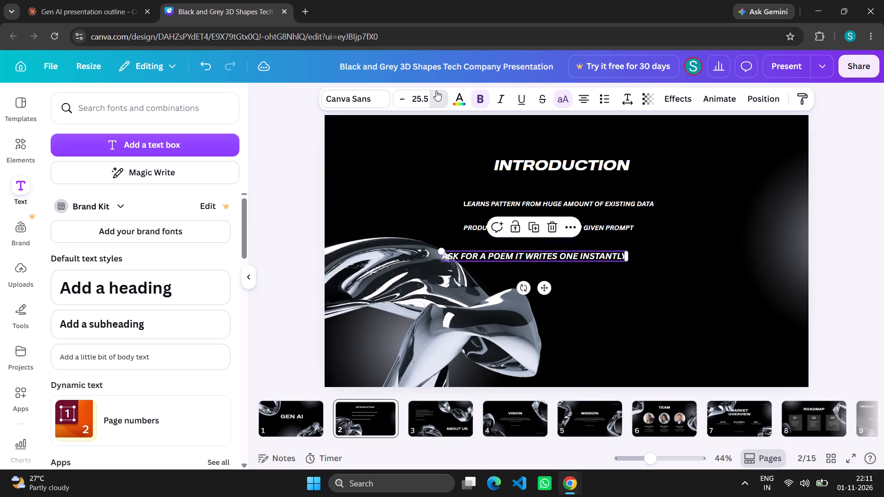
double_click(436, 91)
left_click_drag(526, 259, 564, 254)
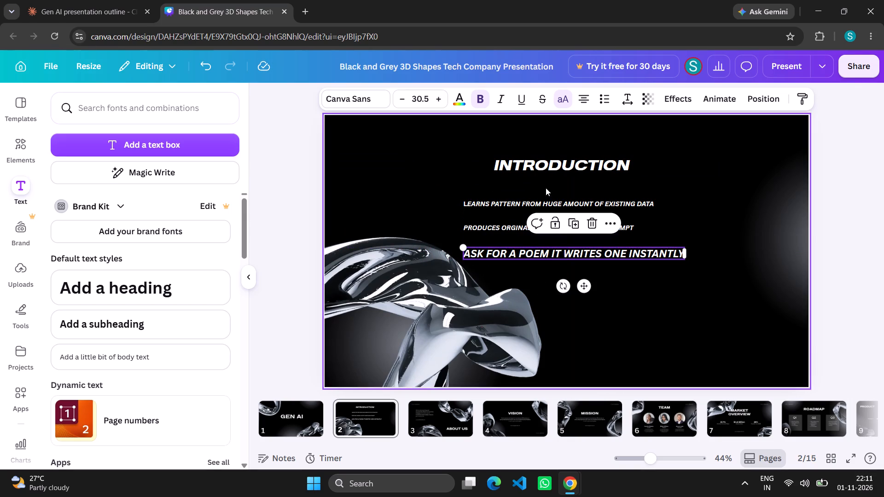
Enlarge the LEARNS PATTERN line to font size 26.5 and realign its start with the lines below.
left_click(547, 200)
triple_click(437, 100)
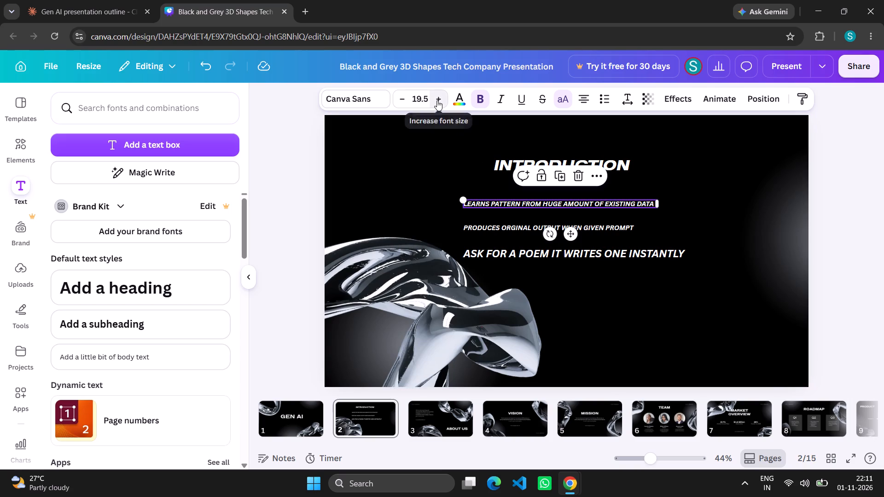
triple_click(437, 100)
left_click(437, 100)
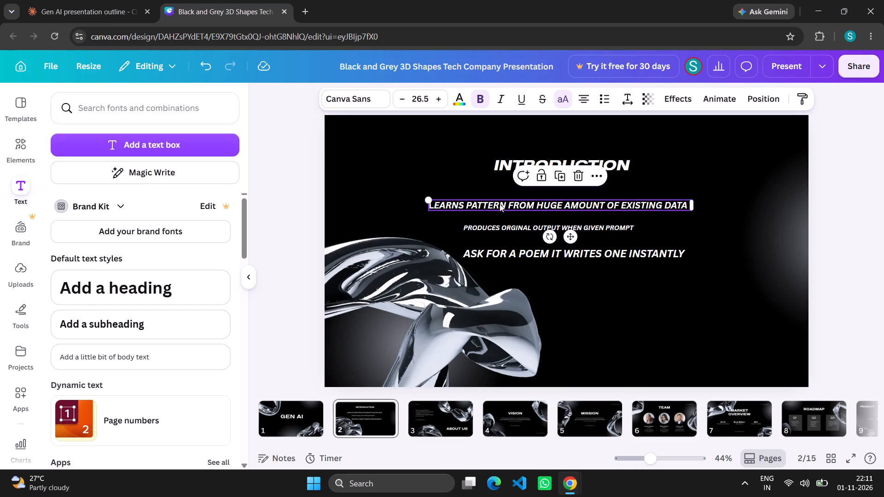
left_click_drag(500, 204, 535, 198)
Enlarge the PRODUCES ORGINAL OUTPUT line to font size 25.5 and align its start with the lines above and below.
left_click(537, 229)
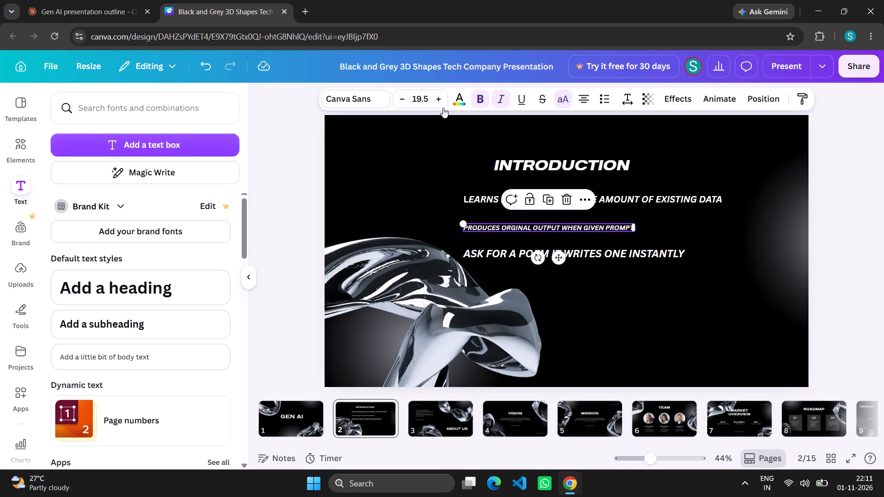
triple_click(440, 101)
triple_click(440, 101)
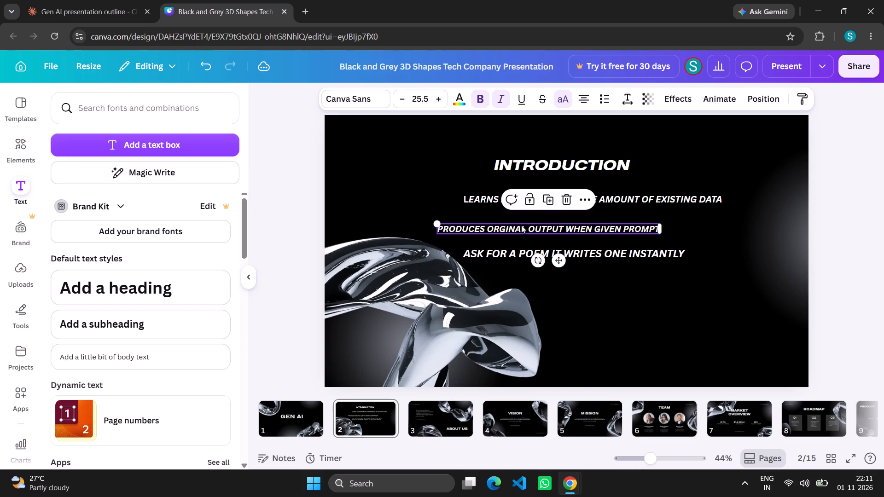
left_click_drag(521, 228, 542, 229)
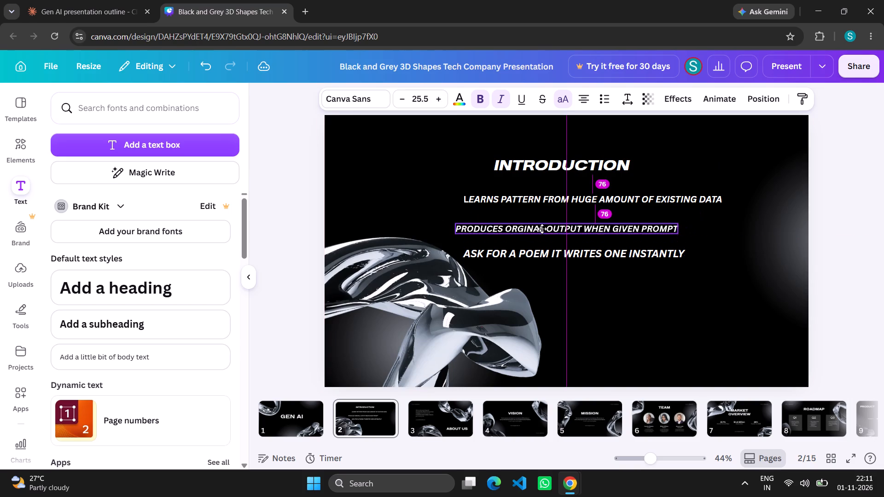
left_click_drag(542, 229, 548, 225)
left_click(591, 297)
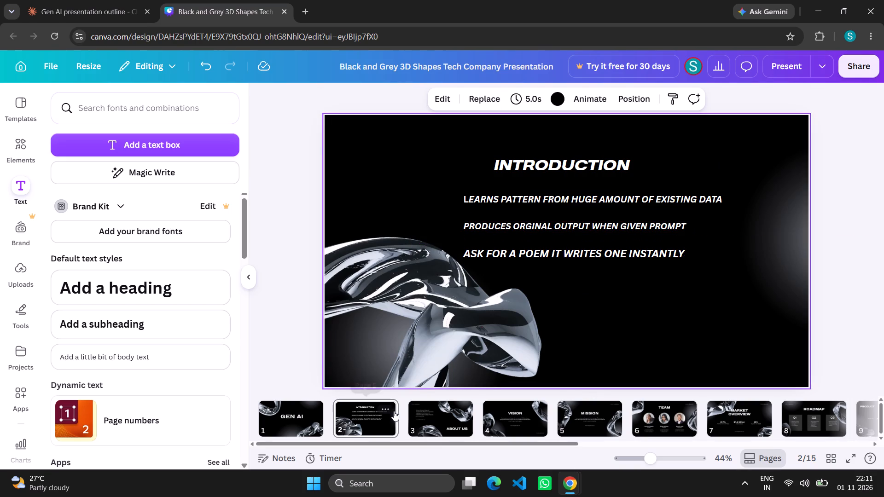
left_click(429, 428)
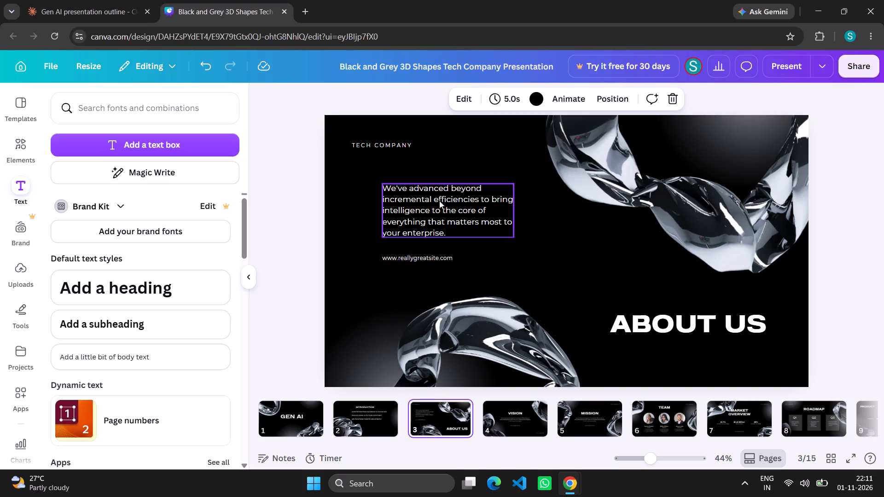
left_click(439, 201)
left_click_drag(451, 227, 450, 214)
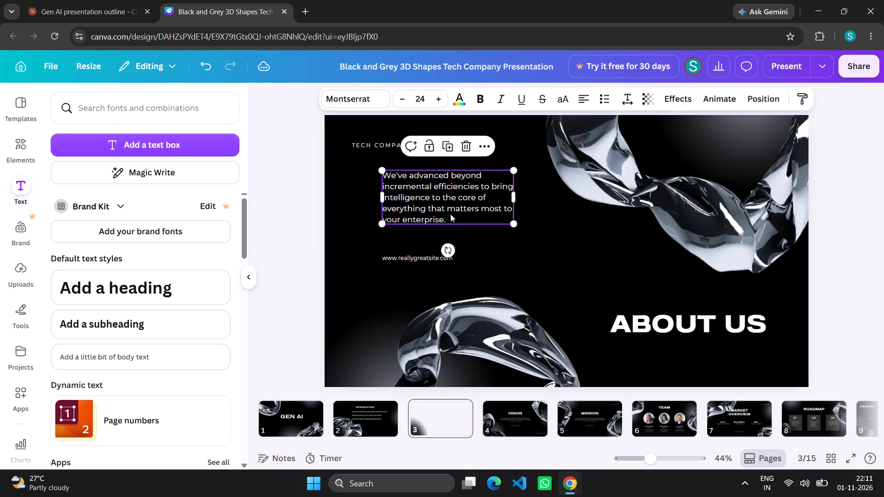
double_click(451, 219)
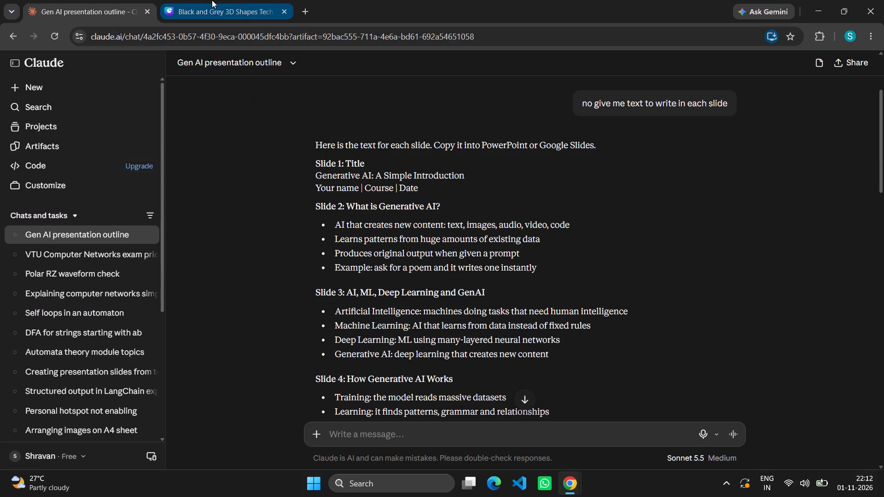
left_click(212, 0)
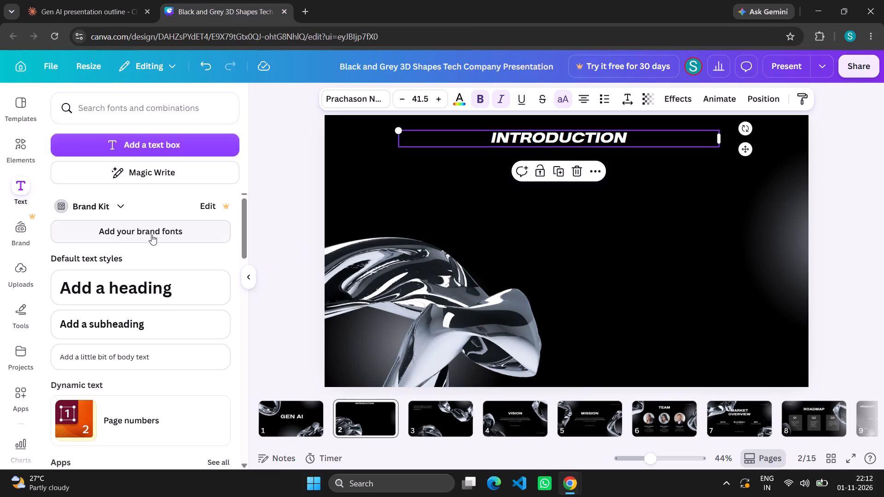
left_click(156, 358)
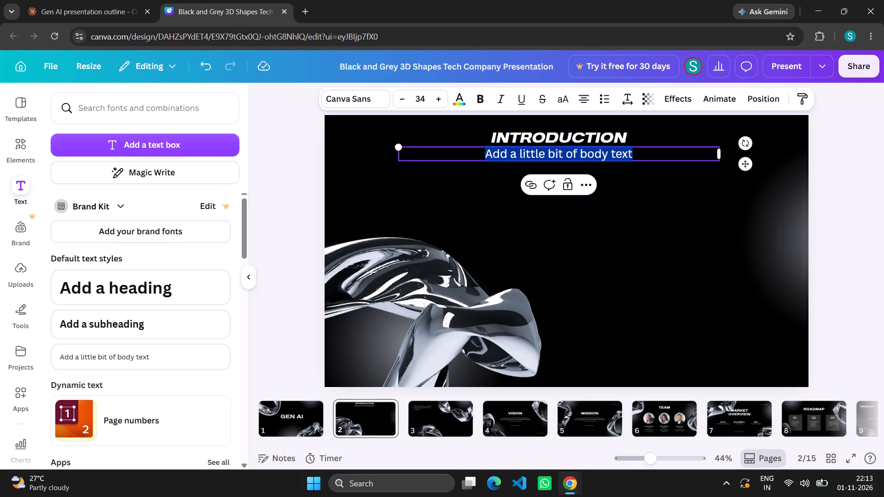
left_click_drag(744, 162, 732, 197)
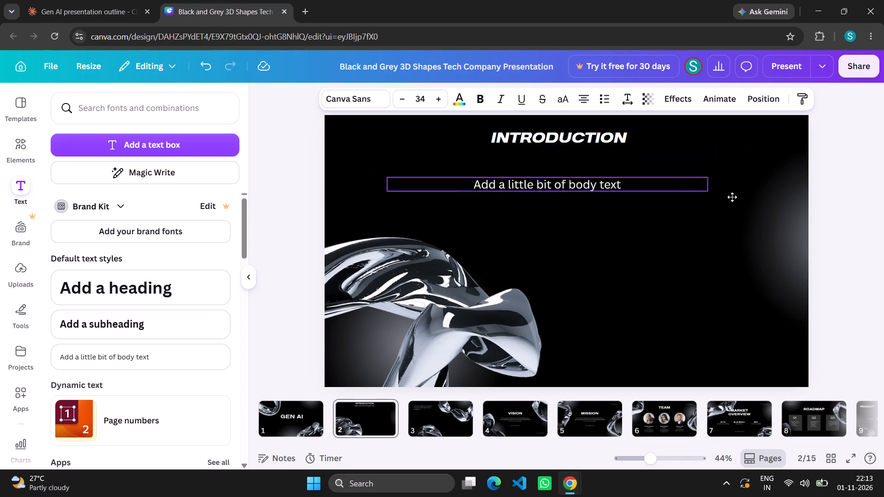
left_click_drag(732, 197, 745, 193)
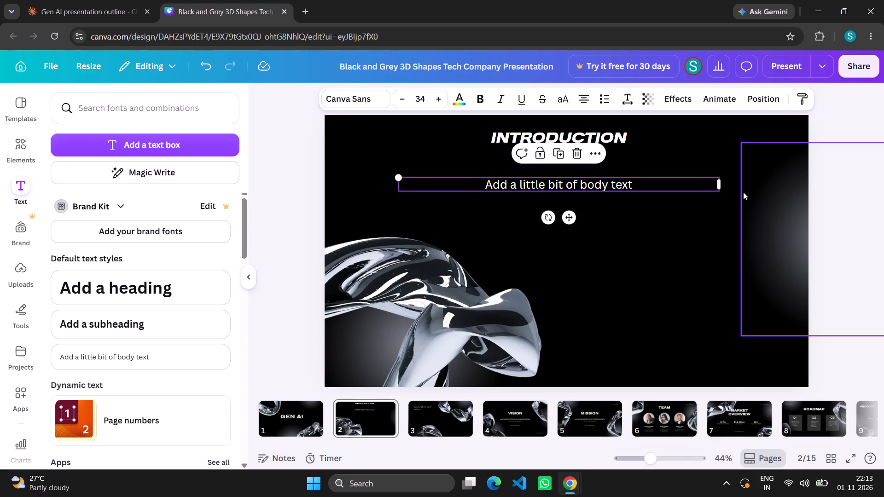
left_click(660, 183)
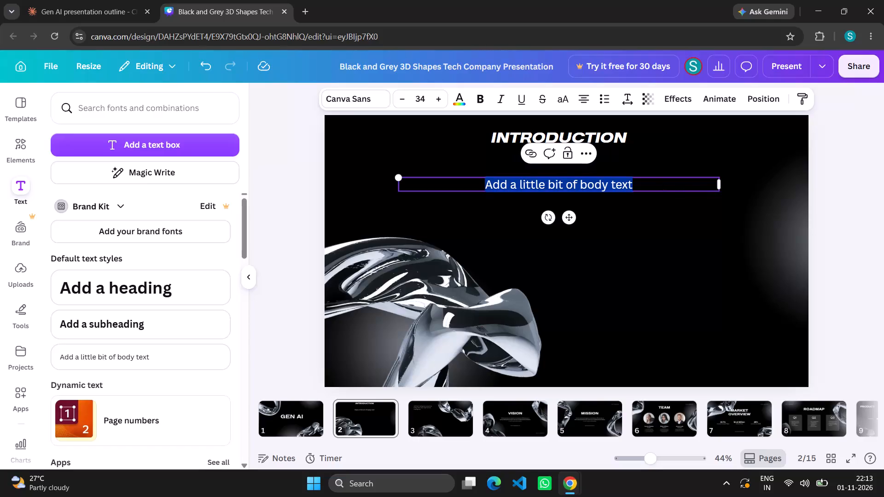
key("ctrl+v")
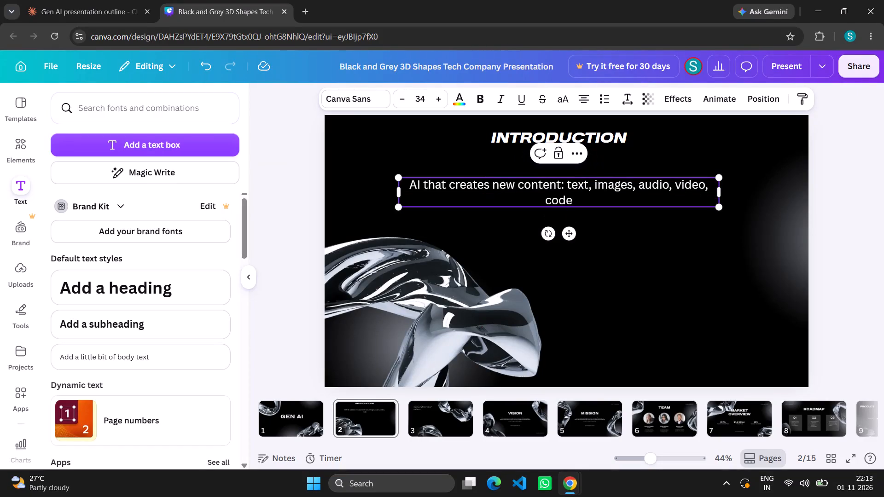
Remove the italic style from the INTRODUCTION heading on slide 2.
left_click(518, 139)
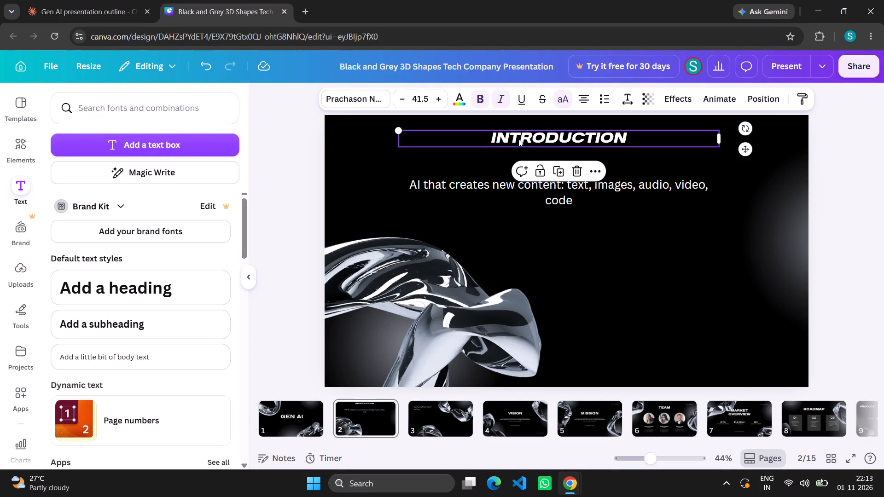
left_click(501, 100)
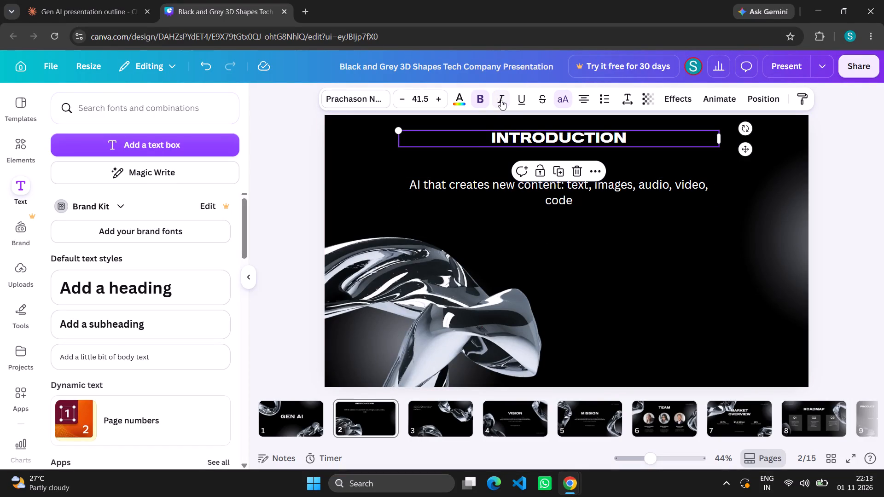
Set slide 2's body line to font size 25.6, matching the body text on slide 3.
left_click(477, 192)
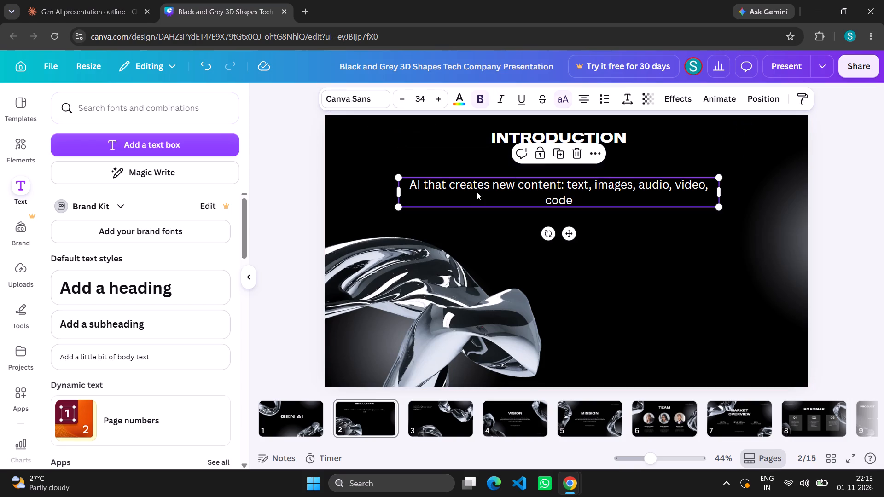
left_click(408, 98)
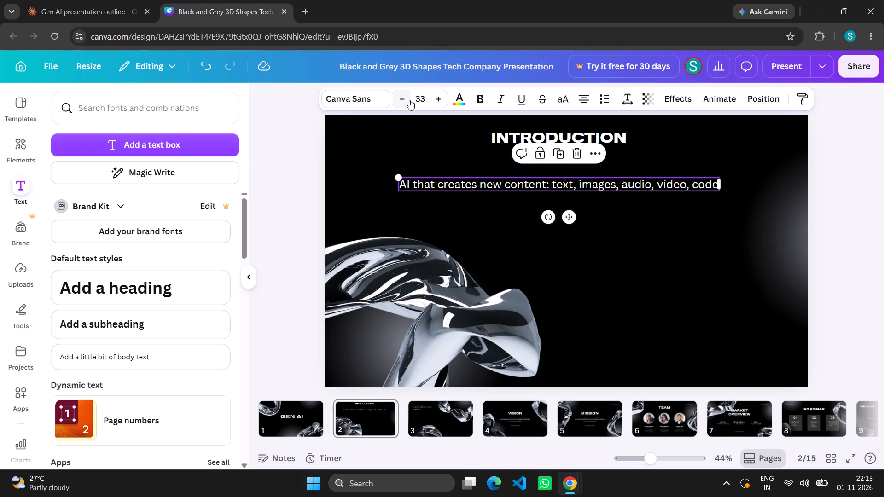
left_click(421, 418)
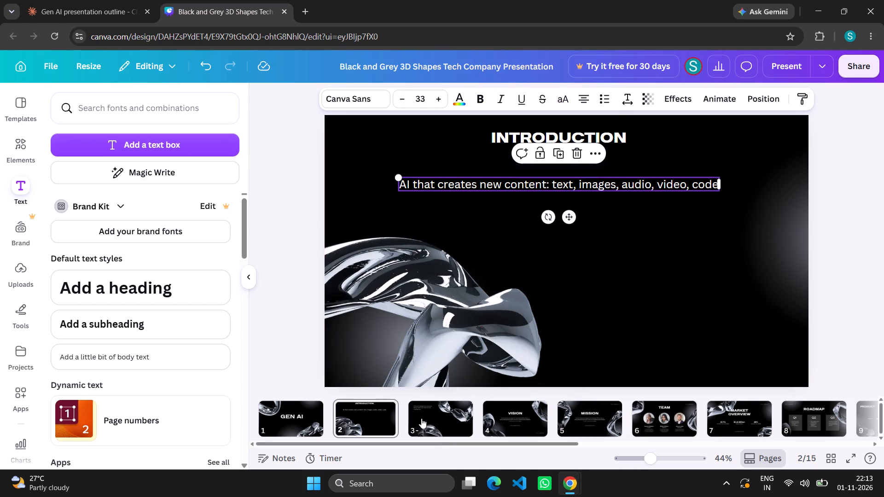
left_click(377, 152)
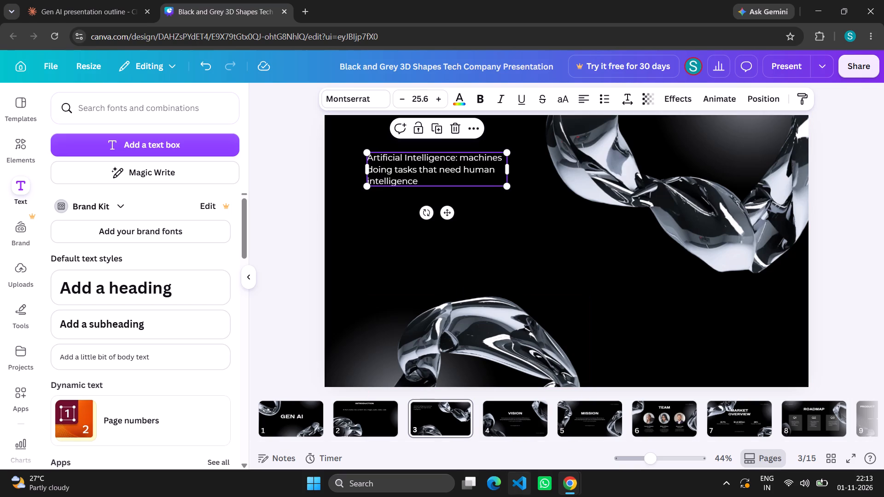
left_click(389, 421)
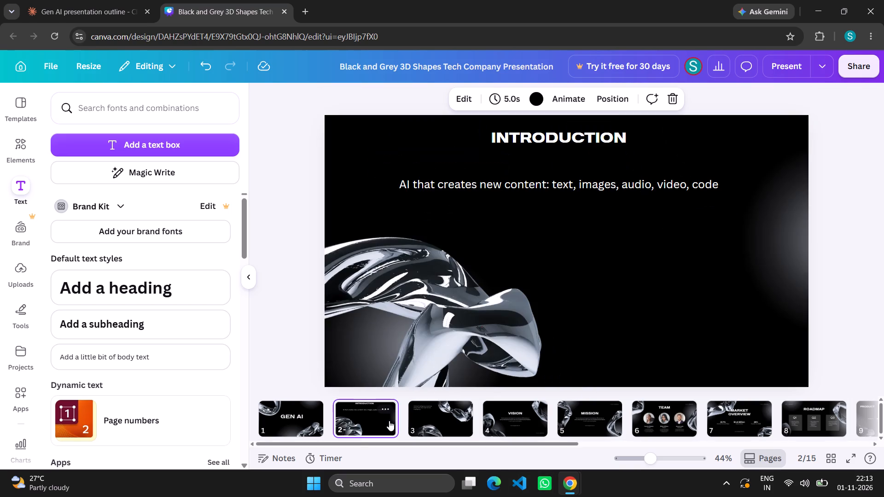
left_click(495, 187)
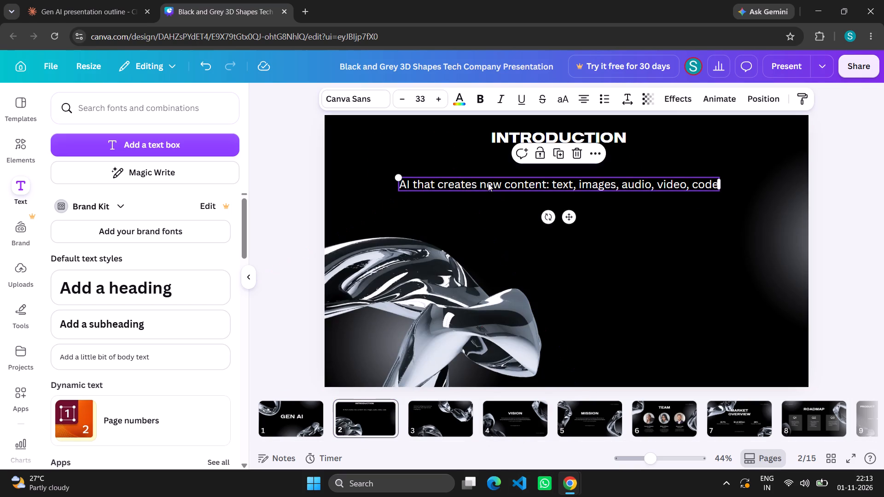
left_click(423, 97)
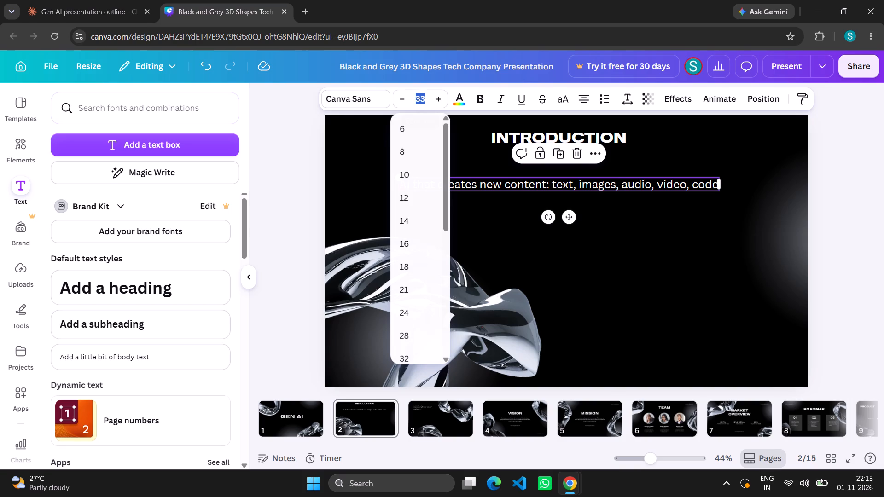
type("25.6")
key("Return")
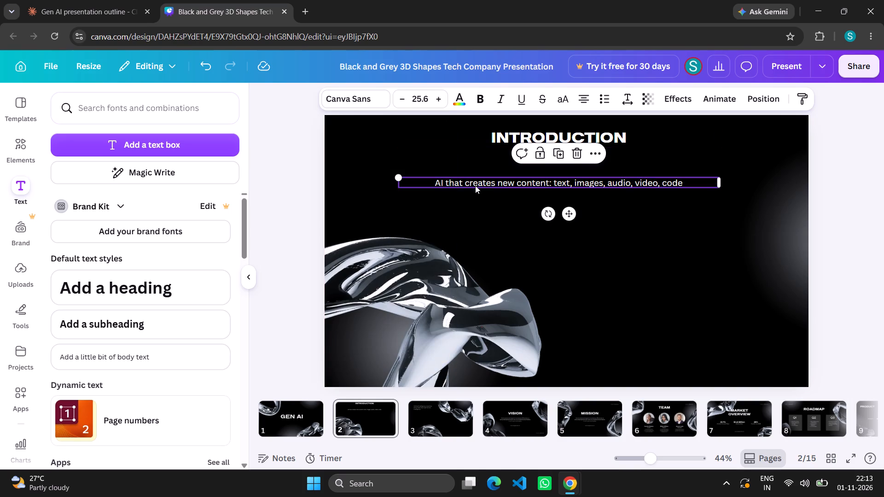
Narrow slide 2's body text box to just fit its sentence on one line and reposition it beneath the INTRODUCTION heading.
left_click(475, 184)
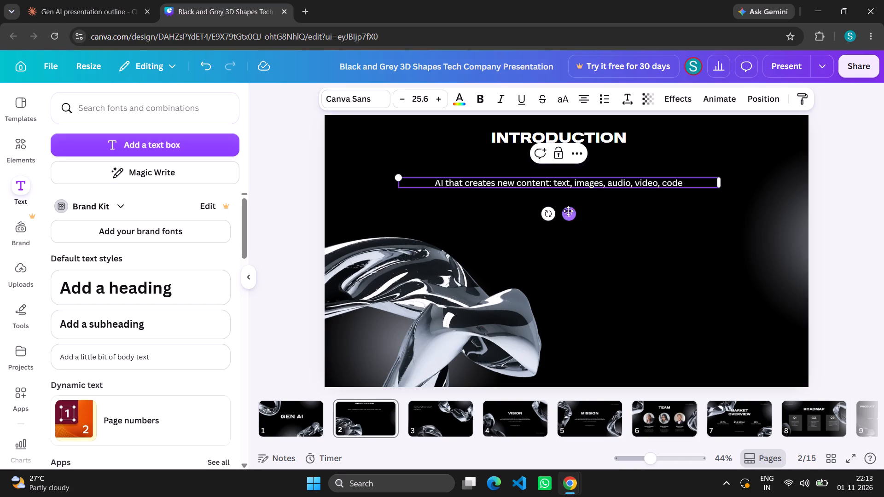
left_click_drag(721, 179, 540, 215)
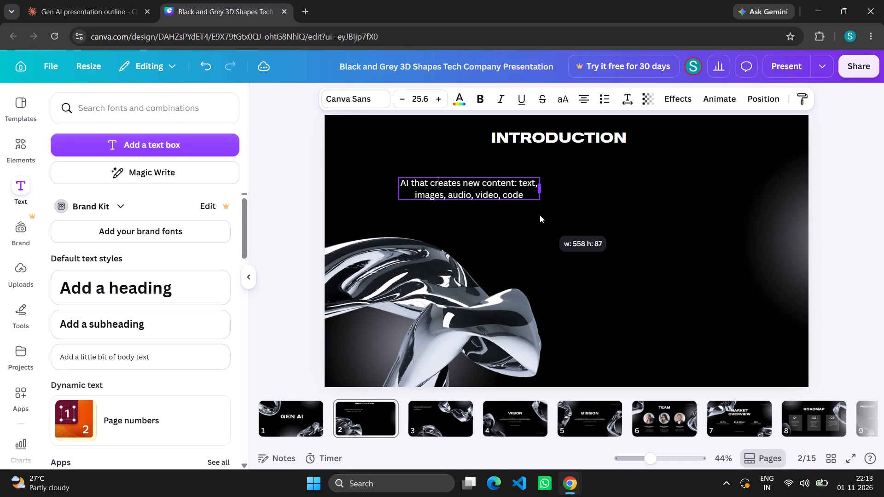
left_click_drag(540, 215, 605, 211)
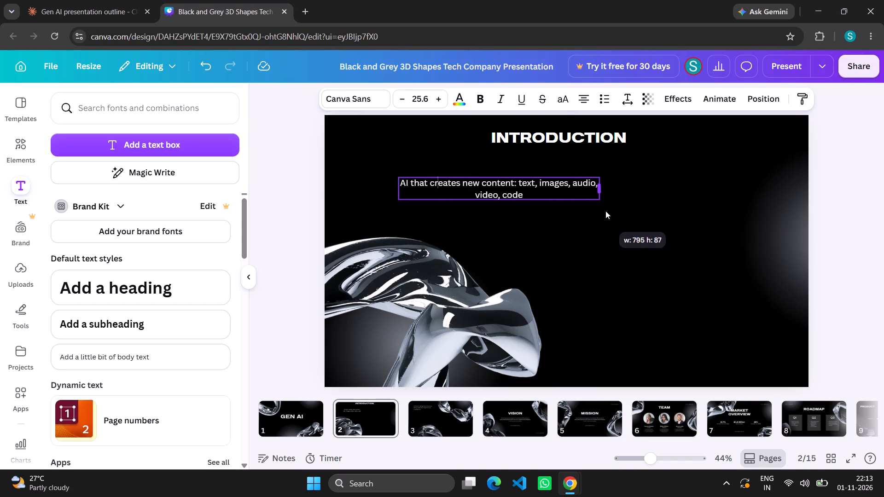
left_click_drag(605, 211, 635, 214)
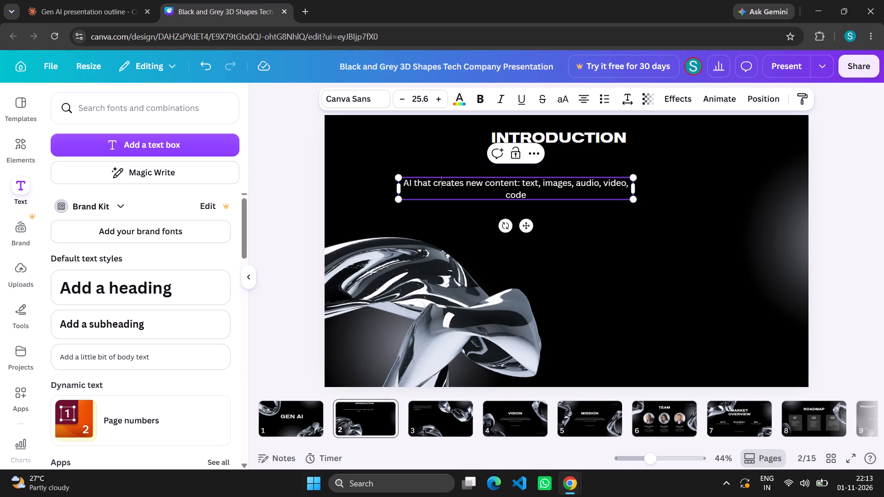
left_click_drag(547, 193, 569, 193)
left_click_drag(568, 199, 569, 199)
left_click_drag(569, 199, 616, 195)
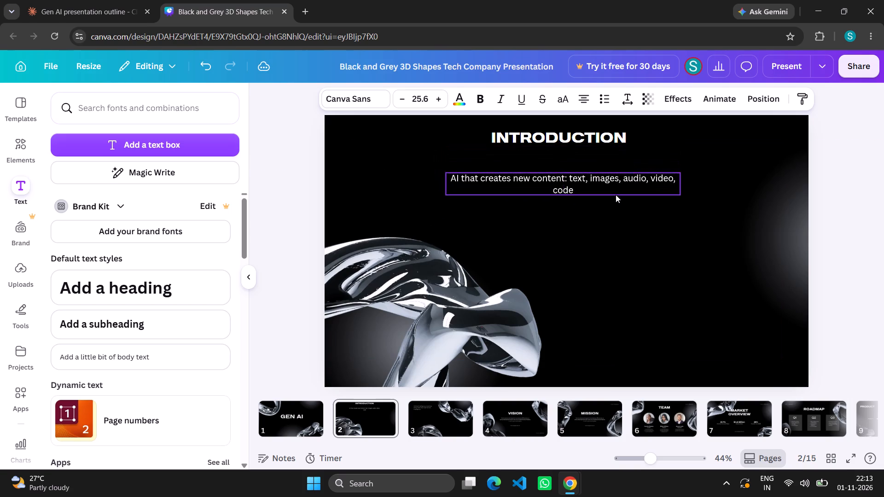
left_click_drag(616, 195, 612, 201)
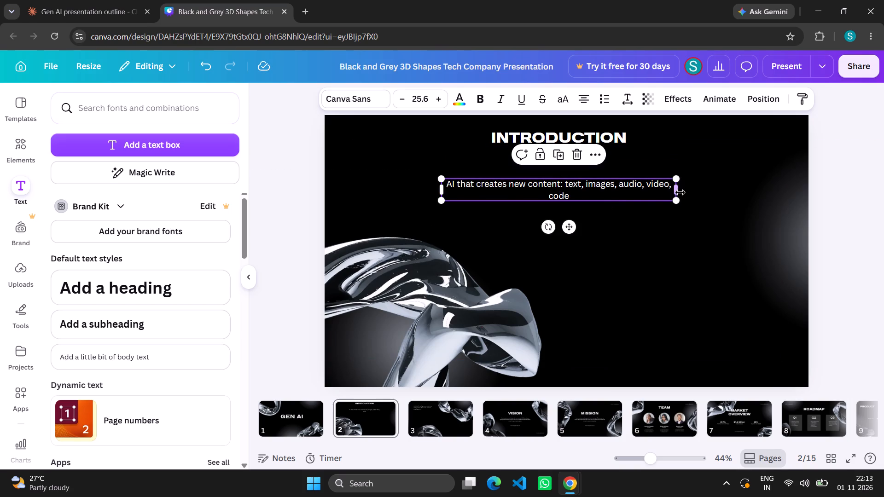
left_click_drag(680, 191, 699, 188)
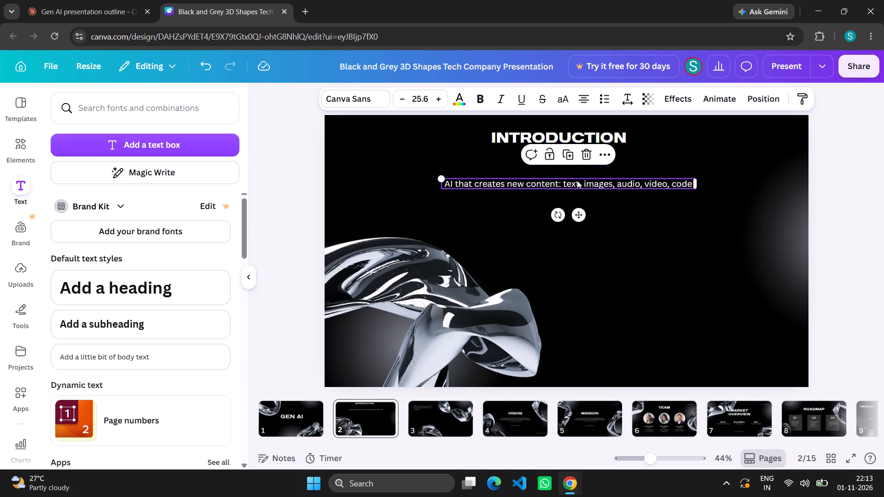
left_click_drag(578, 214, 587, 221)
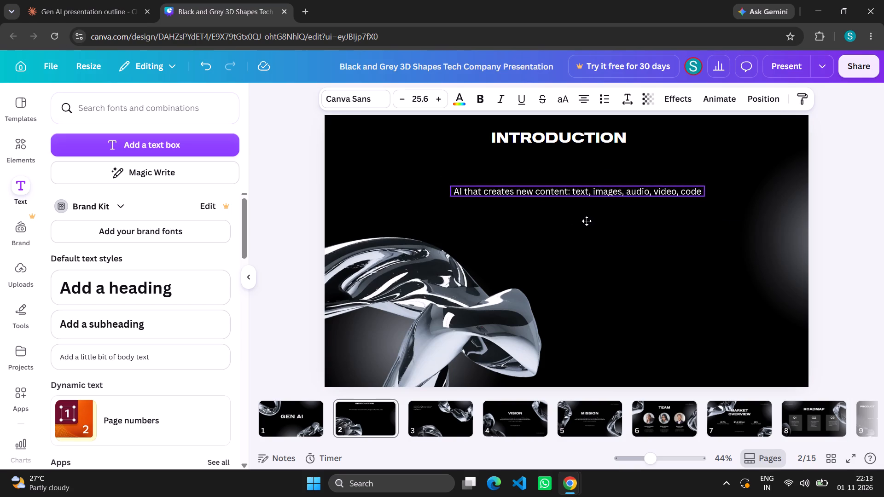
left_click_drag(587, 221, 583, 214)
Shift slide 2's glass 3D shape further into the lower-left corner and place a copy of it in the slide's lower-right corner.
left_click(497, 299)
left_click_drag(497, 299, 447, 330)
right_click(447, 330)
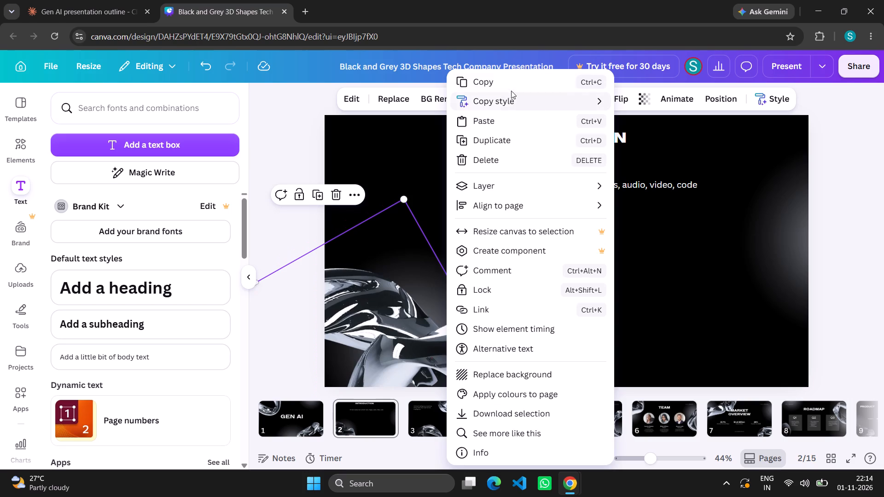
left_click(513, 81)
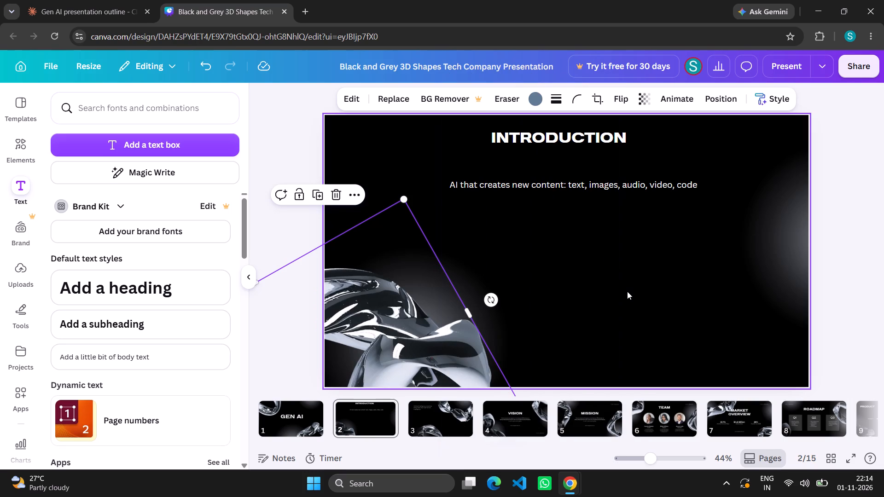
left_click(627, 291)
key("ctrl+v")
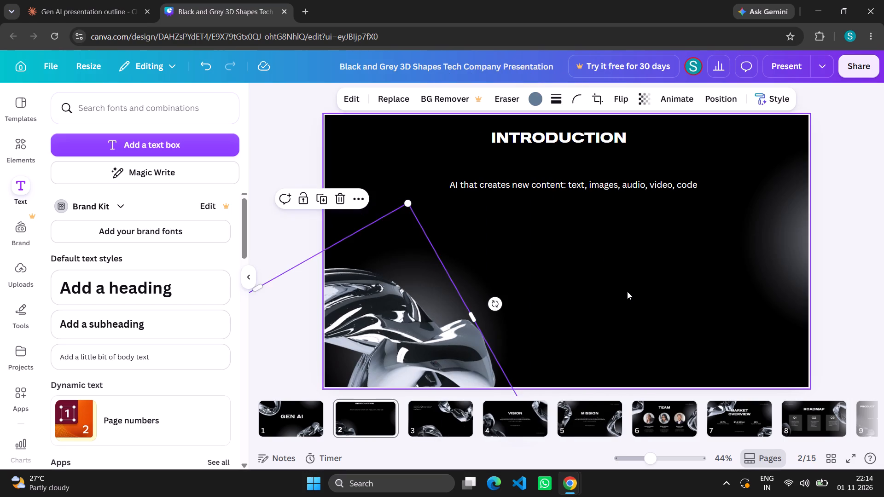
left_click_drag(436, 346, 775, 348)
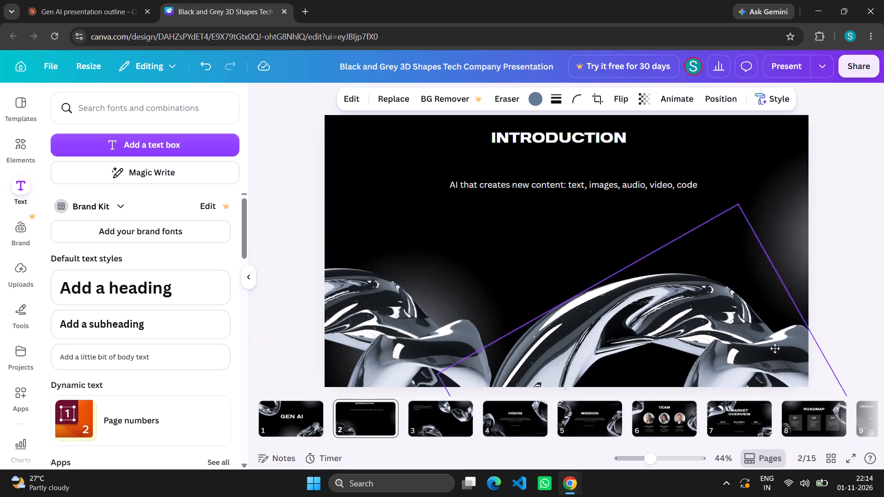
left_click_drag(775, 348, 859, 335)
left_click_drag(756, 300, 790, 341)
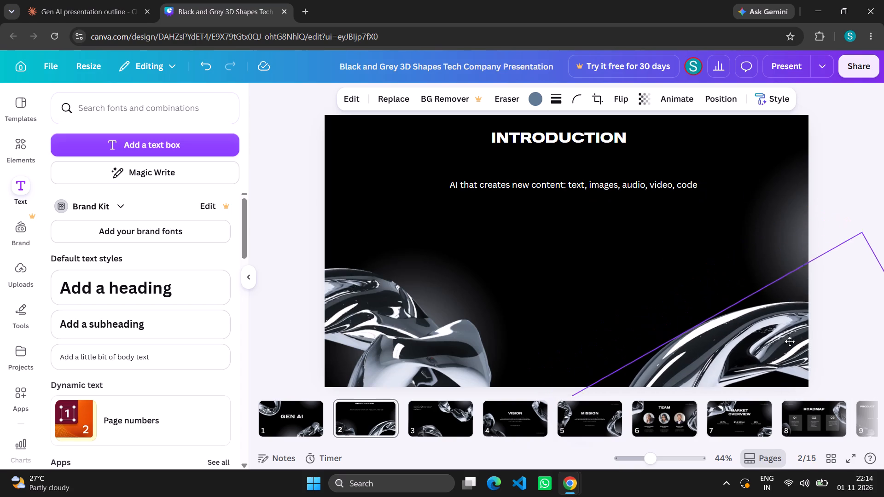
left_click_drag(790, 341, 799, 326)
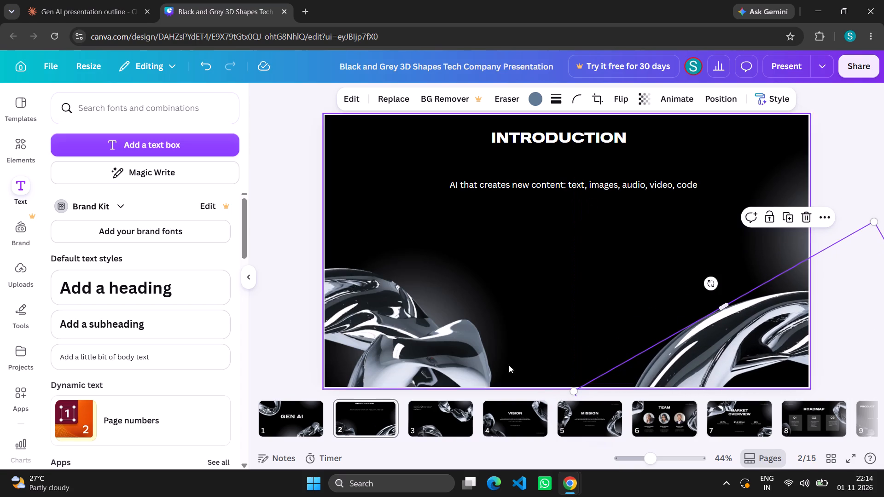
Fine-tune slide 2's two 3D shapes, tucking the original deeper into its corner and raising the copy slightly.
left_click_drag(449, 354, 446, 326)
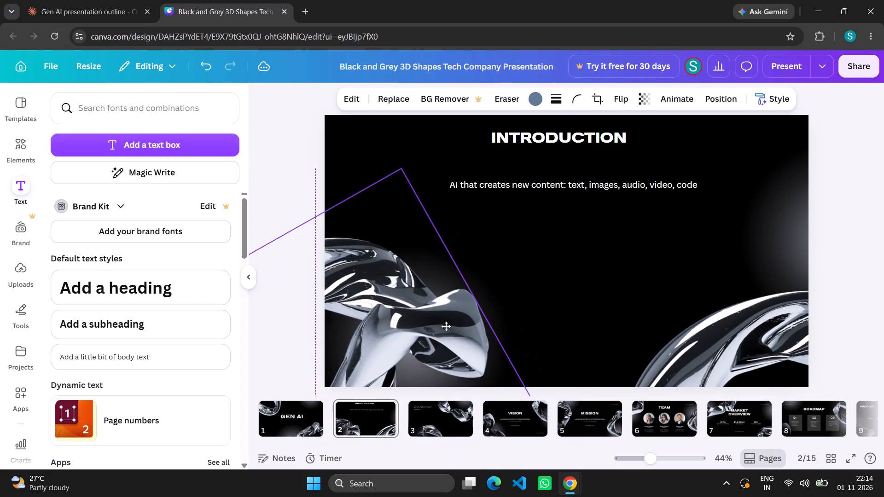
left_click_drag(446, 326, 425, 355)
left_click_drag(788, 341, 786, 318)
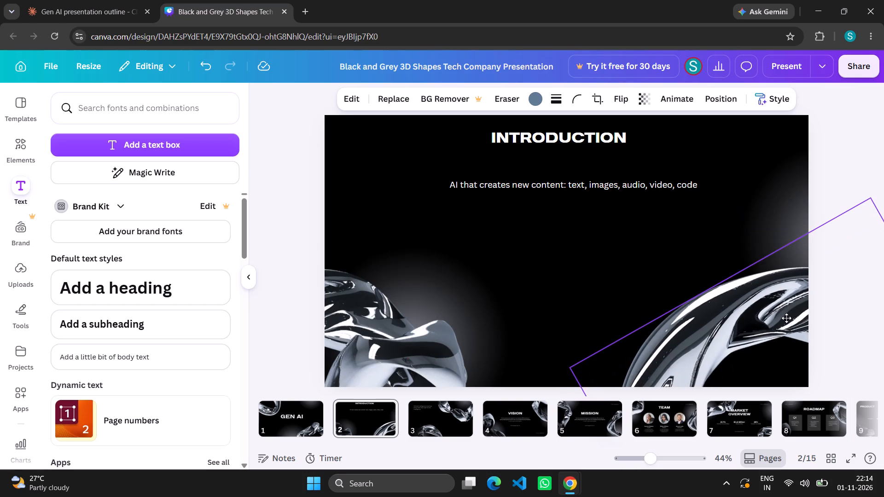
left_click_drag(786, 318, 788, 318)
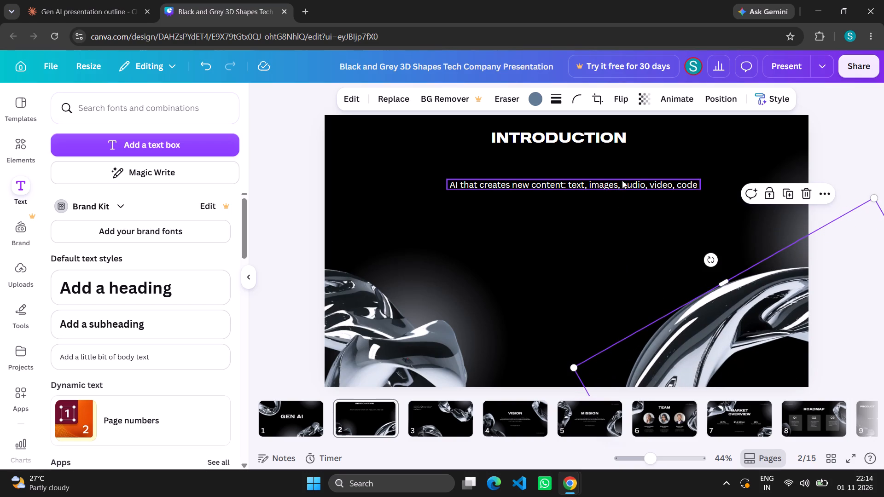
Duplicate slide 2's body line and align the copy directly below the original.
left_click(532, 189)
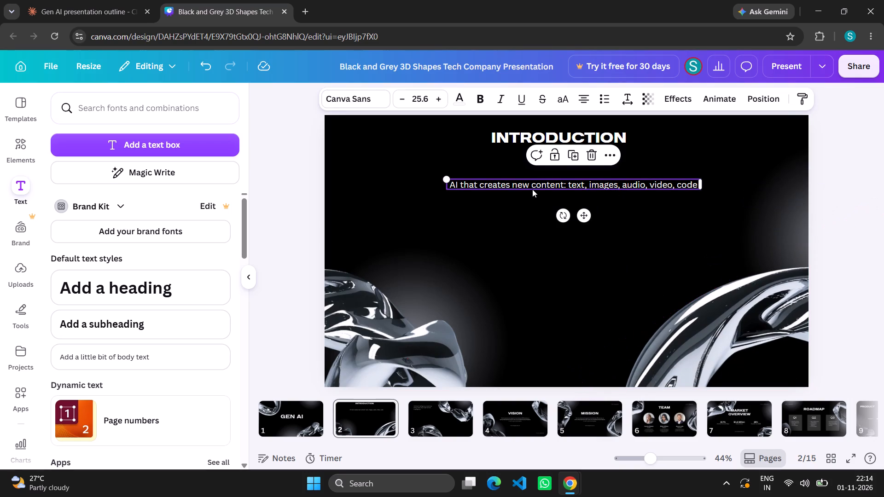
key("ctrl+c")
left_click(488, 216)
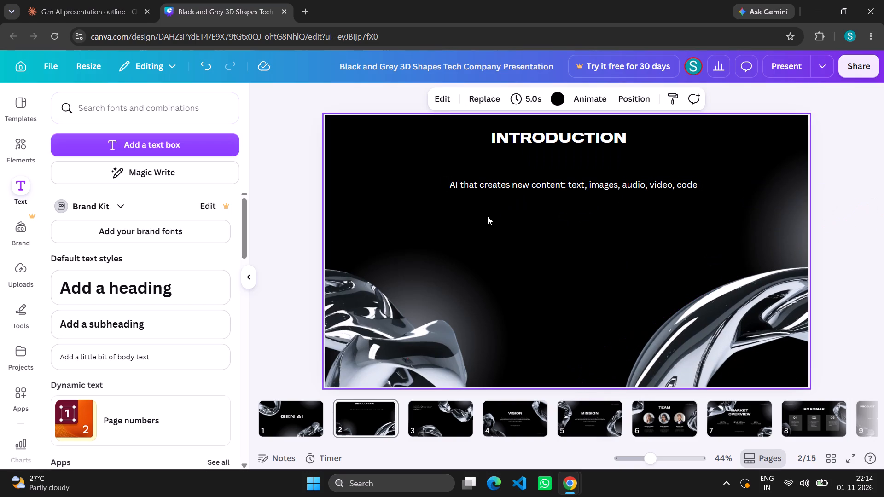
key("ctrl+v")
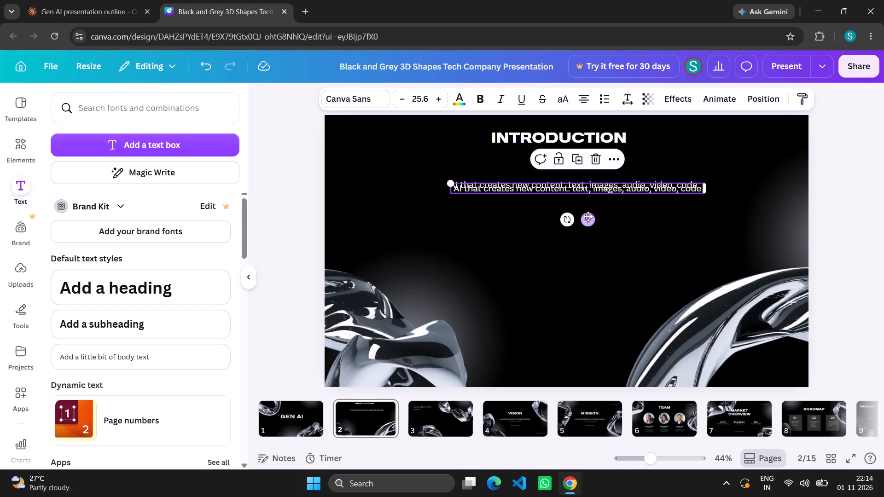
left_click_drag(587, 216, 586, 236)
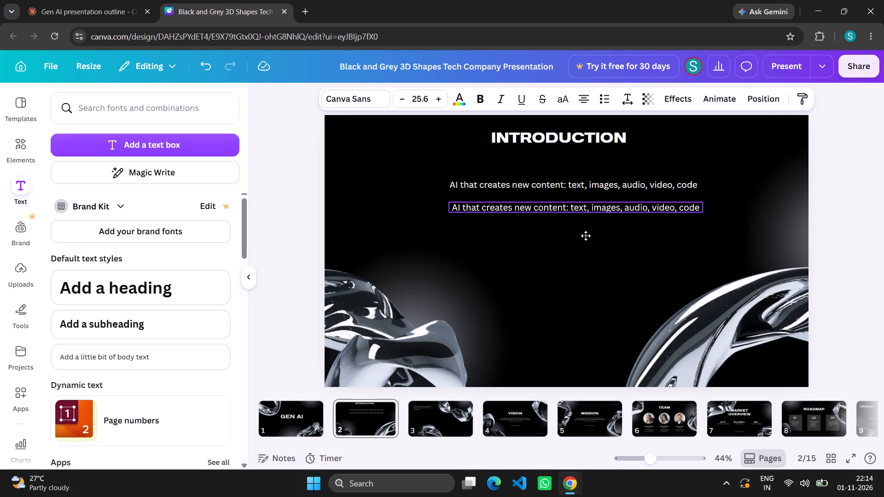
left_click_drag(586, 236, 582, 238)
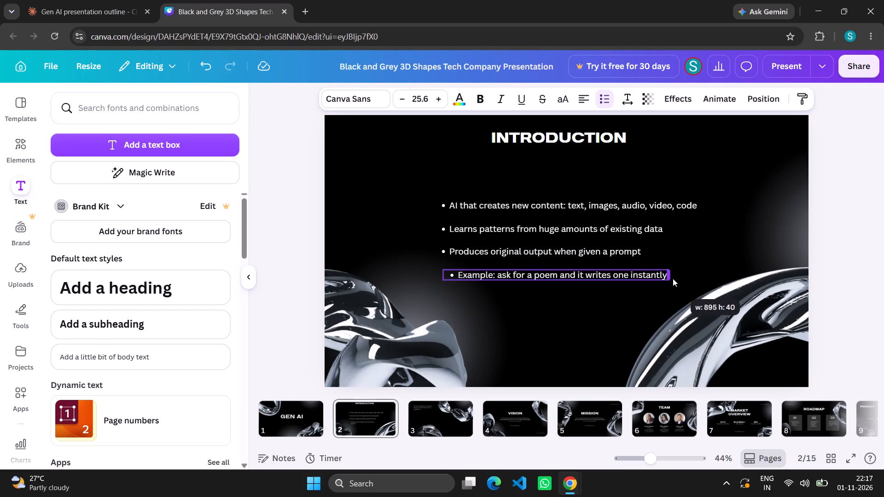
left_click_drag(673, 278, 674, 278)
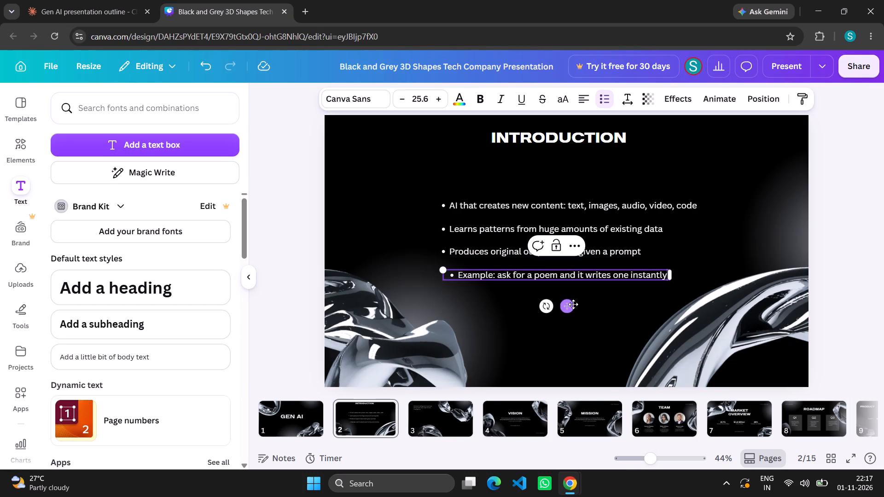
left_click_drag(571, 306, 564, 305)
left_click(672, 293)
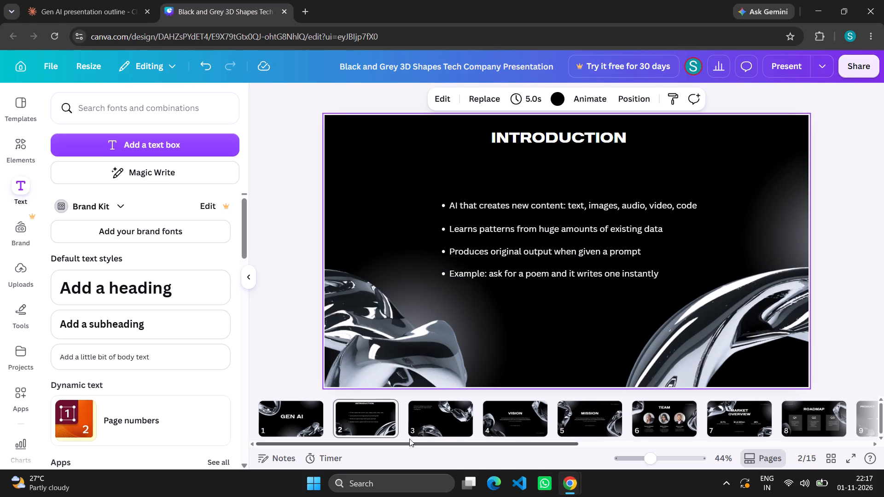
Widen slide 3's "Artificial Intelligence" text box on both sides so its text wraps onto two lines, keeping font size 25.6.
left_click(429, 427)
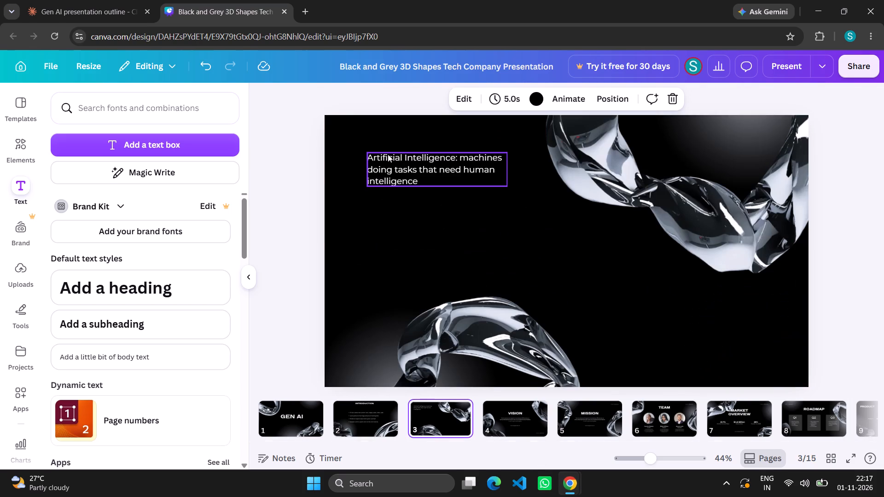
left_click(388, 154)
left_click(506, 167)
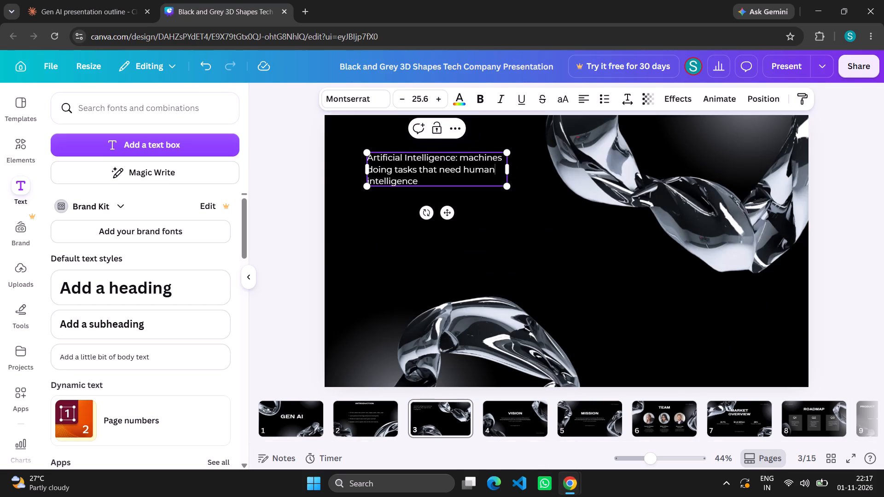
left_click_drag(510, 168, 525, 168)
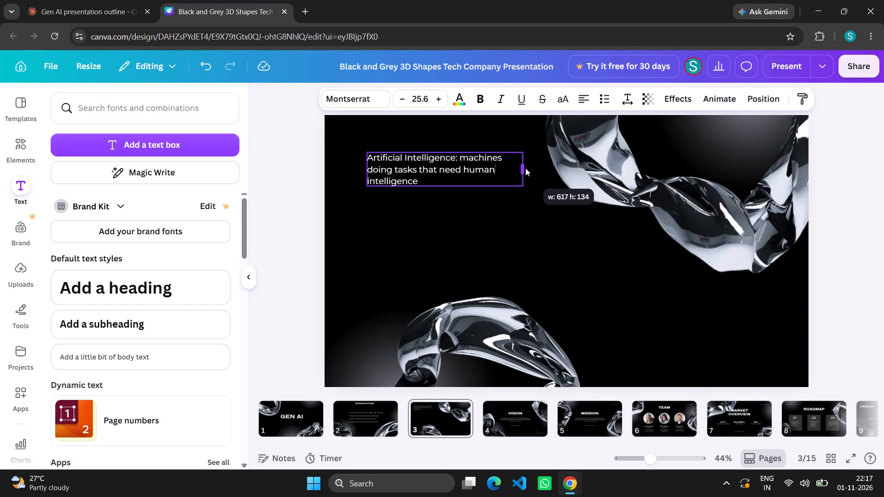
left_click_drag(525, 168, 526, 168)
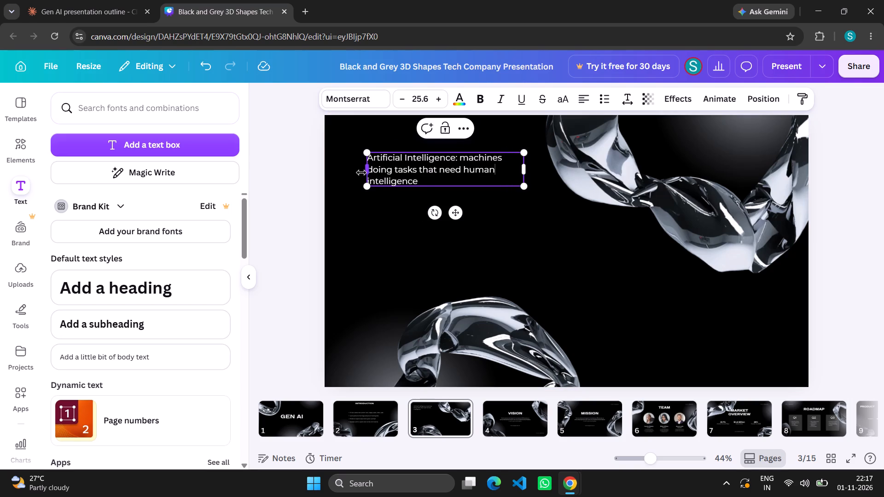
left_click_drag(366, 171, 345, 170)
left_click_drag(524, 173, 532, 187)
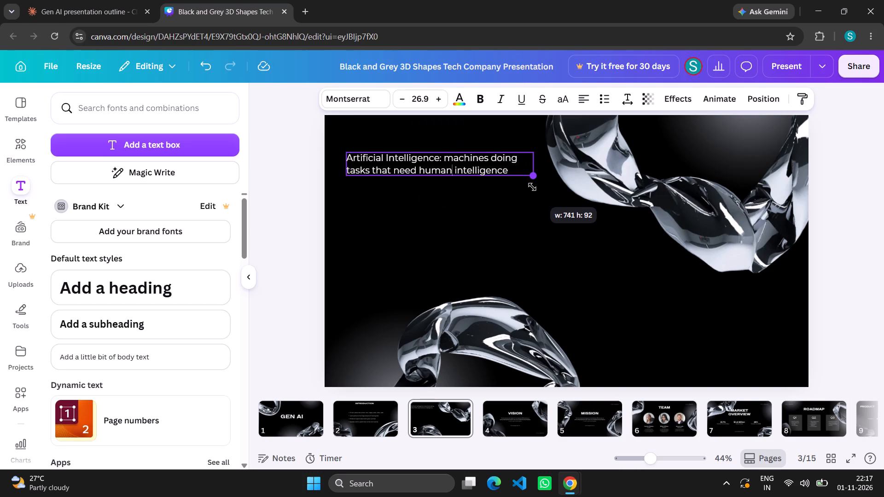
left_click_drag(532, 187, 526, 185)
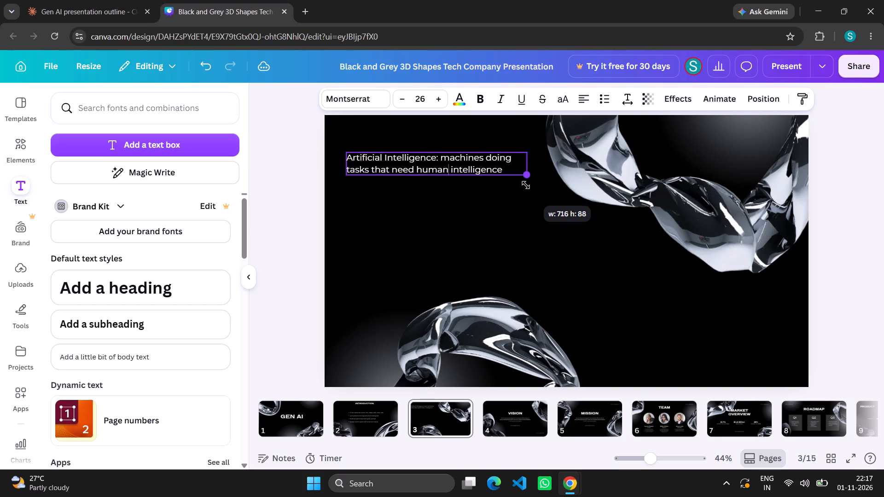
left_click_drag(526, 185, 523, 185)
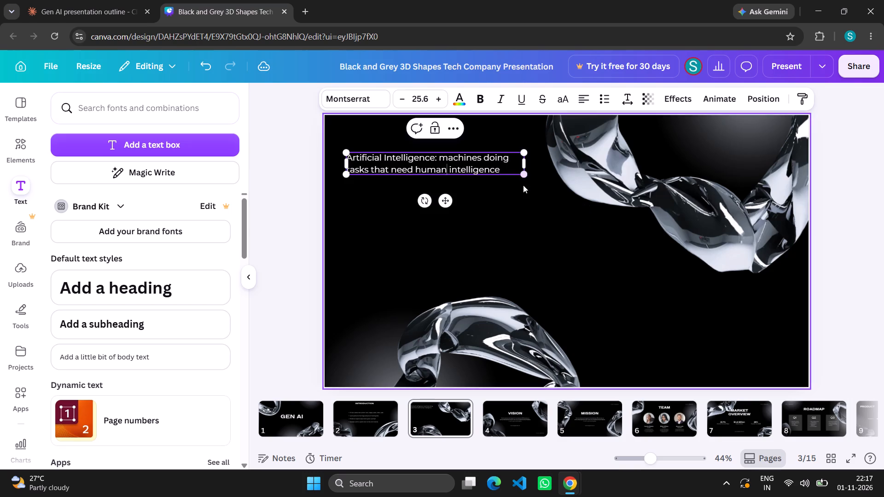
Move slide 3's "Artificial Intelligence" text box slightly down and to the right.
left_click_drag(457, 166, 471, 170)
left_click(471, 170)
left_click_drag(447, 198, 448, 202)
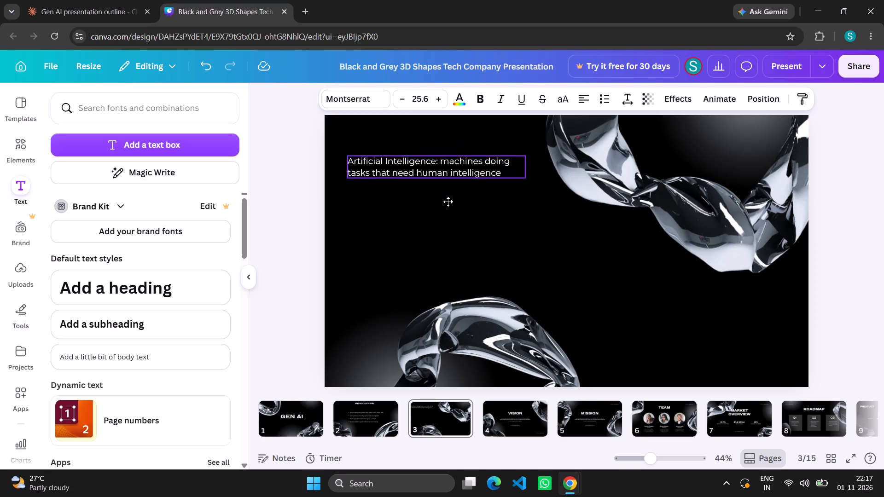
left_click_drag(448, 202, 449, 206)
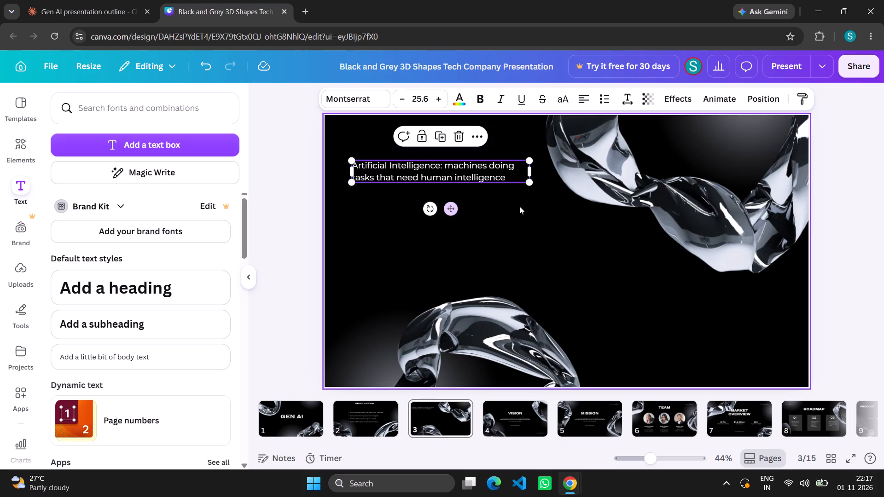
left_click(502, 214)
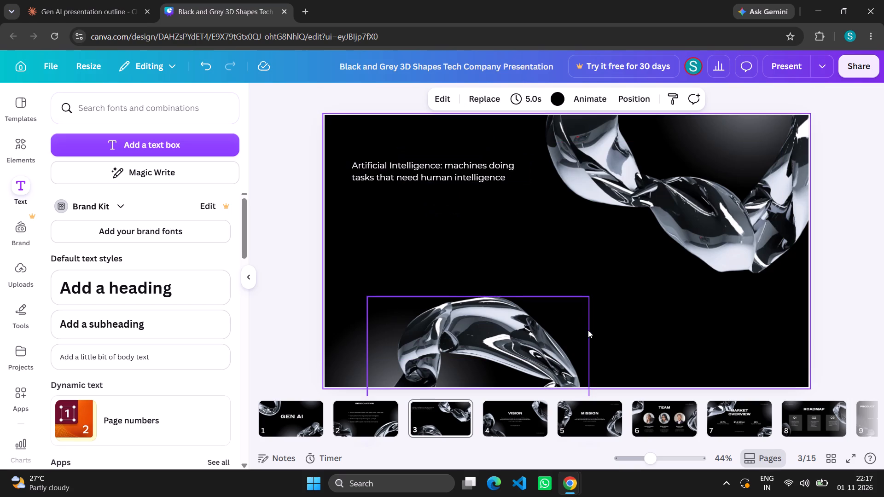
Format slide 3's "Artificial Intelligence" text as a bulleted list, matching slide 2's bullets.
left_click(385, 419)
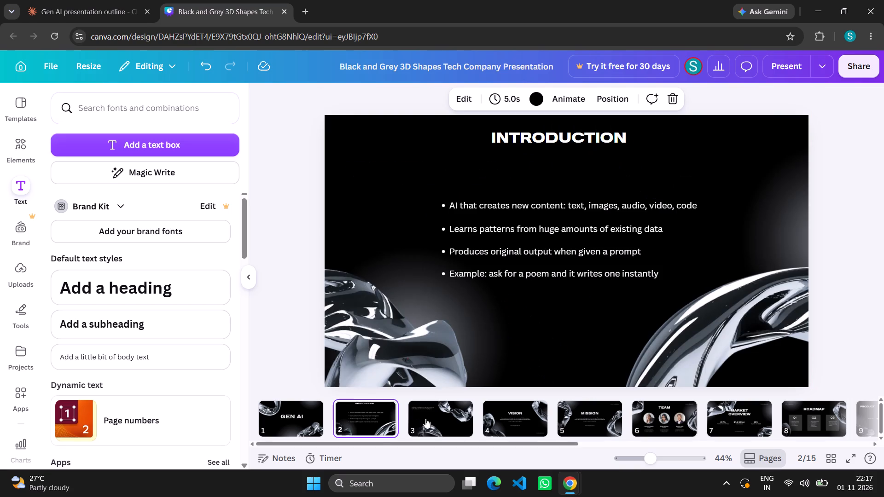
left_click(442, 415)
left_click(369, 176)
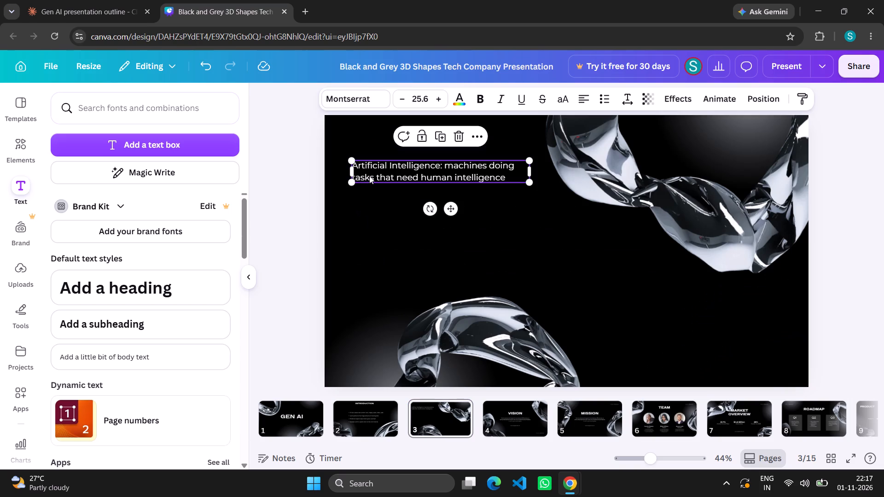
left_click(601, 97)
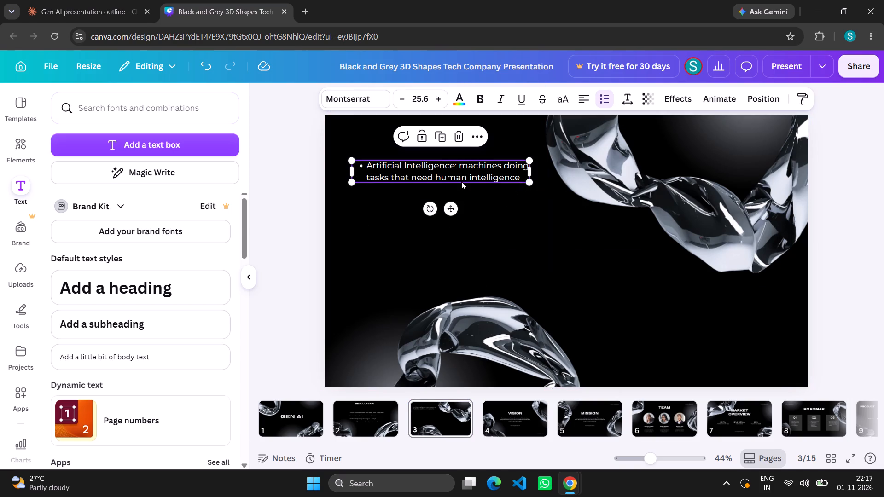
left_click(519, 173)
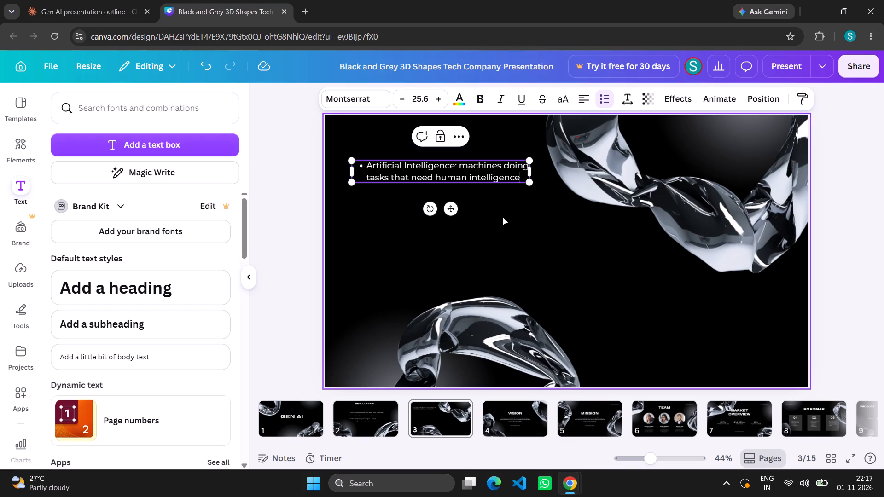
Paste the copied poem example text as a new text box on slide 3 and place it below the first bullet.
left_click(503, 217)
key("ctrl+v")
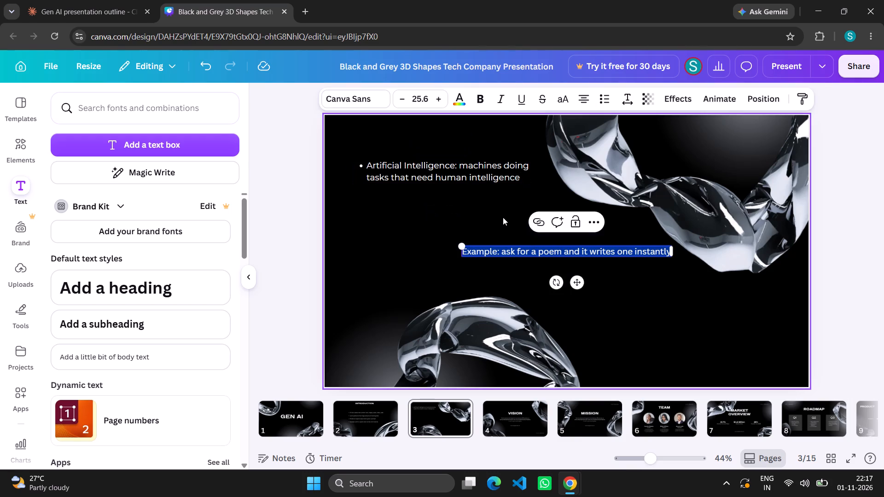
left_click(504, 247)
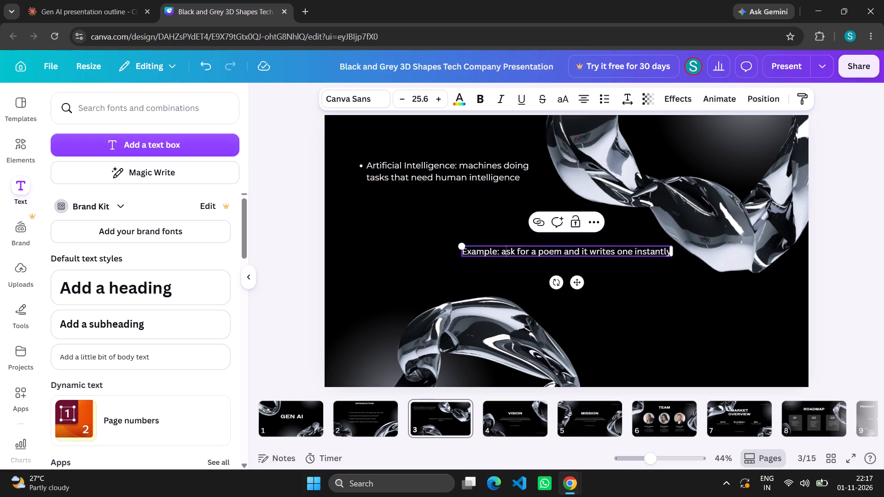
left_click_drag(504, 247, 480, 241)
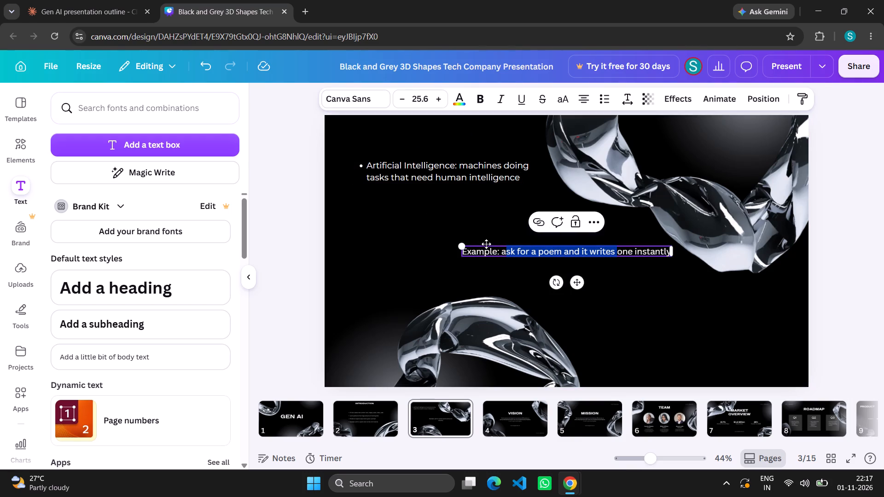
left_click_drag(486, 244, 385, 193)
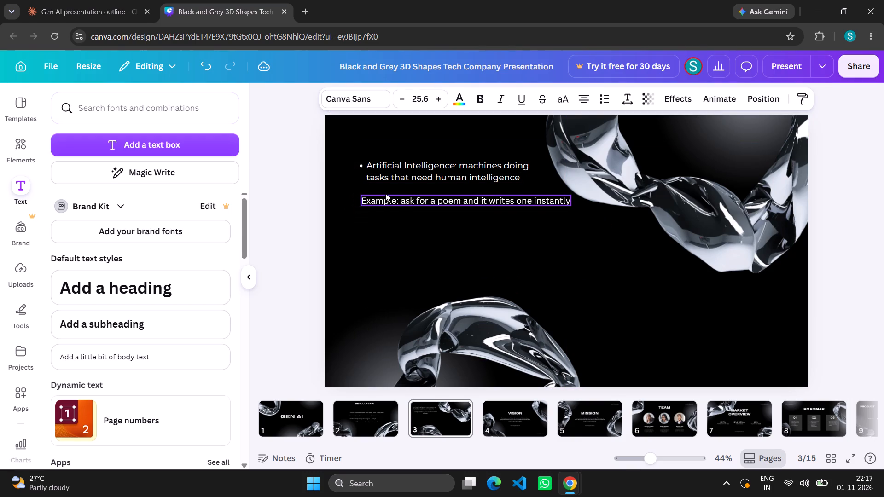
left_click_drag(385, 193, 390, 198)
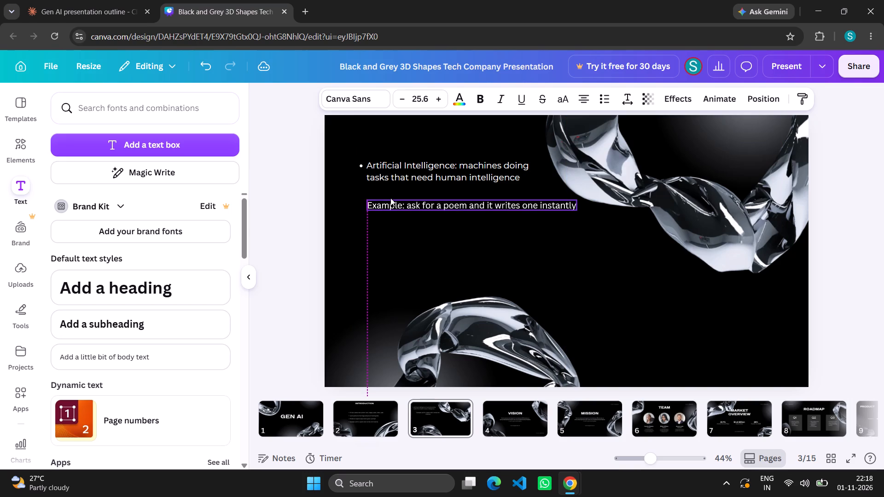
left_click_drag(390, 198, 387, 198)
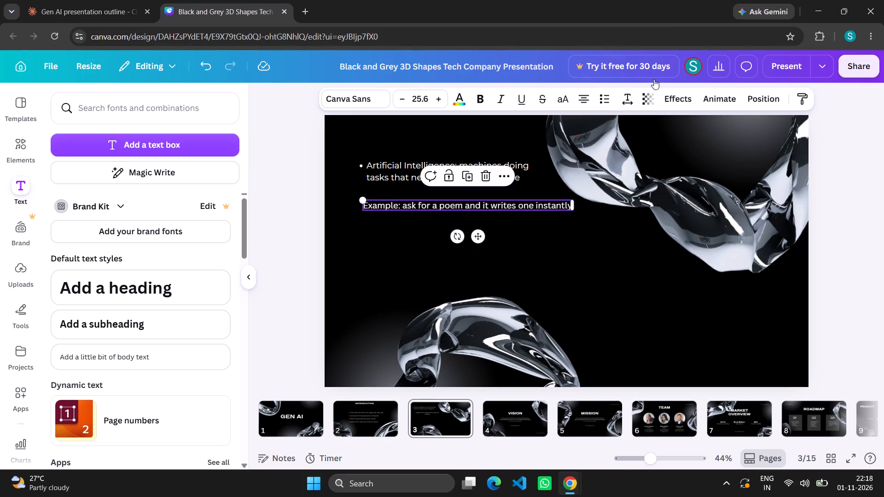
Format slide 3's second text line as a bulleted list and align its bullet with the one above.
left_click(599, 101)
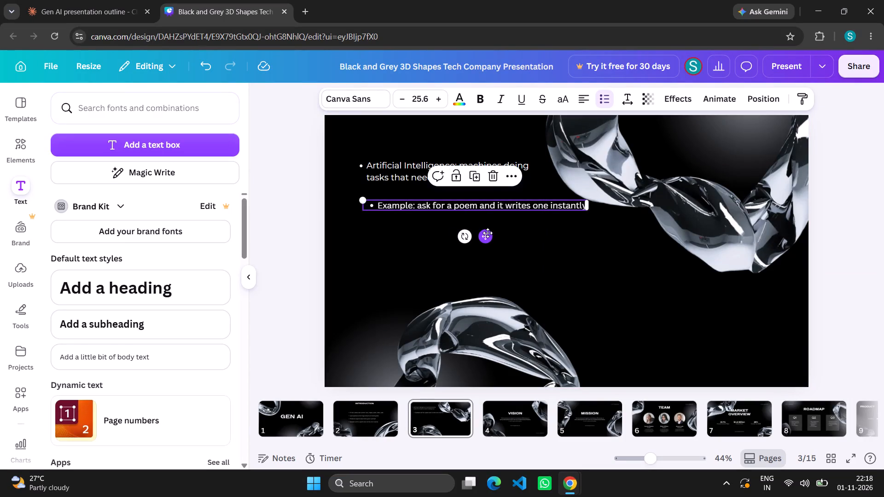
left_click_drag(488, 233, 478, 234)
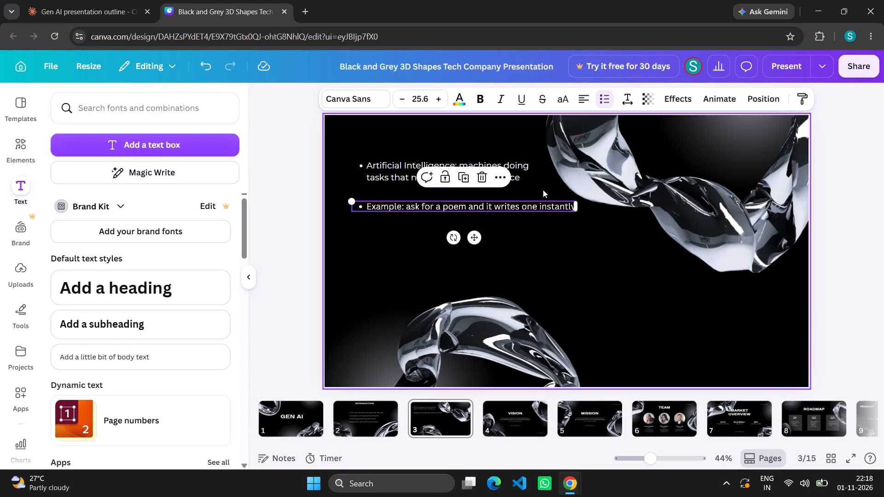
double_click(535, 206)
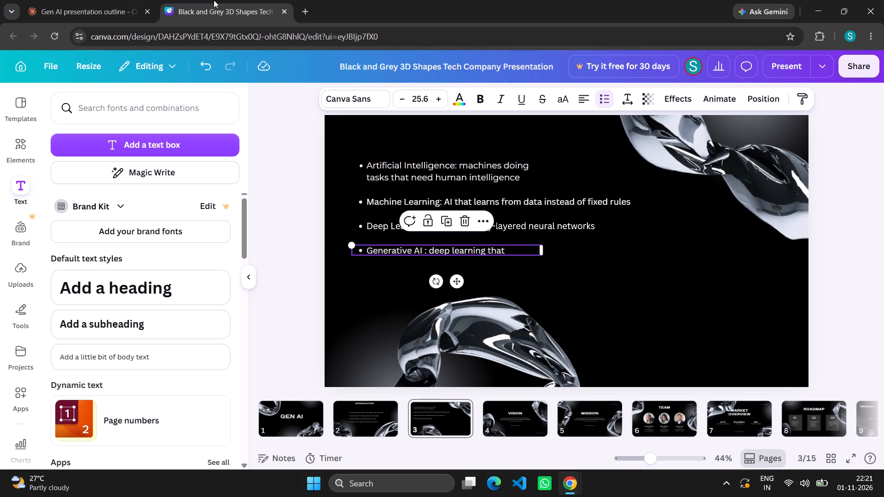
left_click(517, 245)
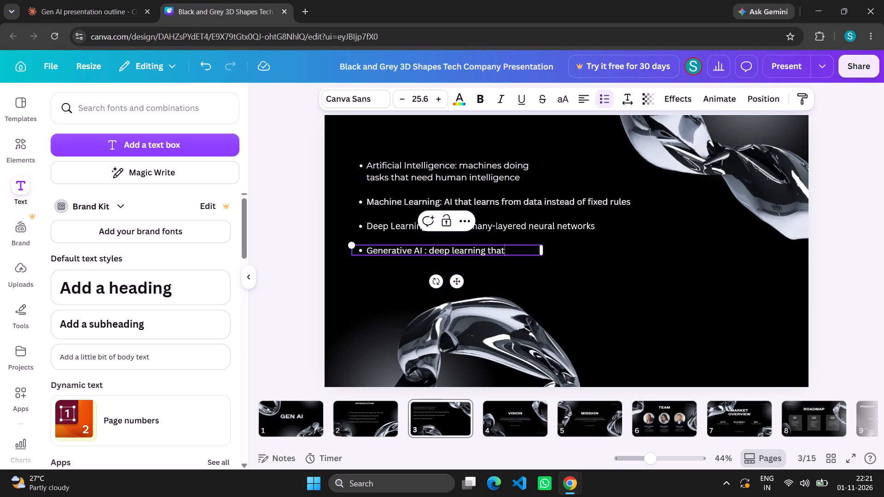
key("space")
type("crea")
type("tes new content")
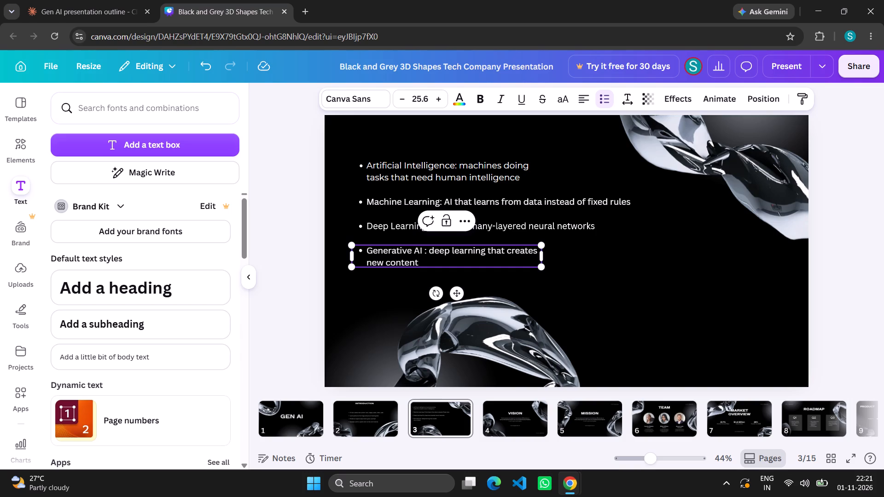
Scale the Generative AI text box down slightly, to a font size of about 24.7.
left_click(541, 254)
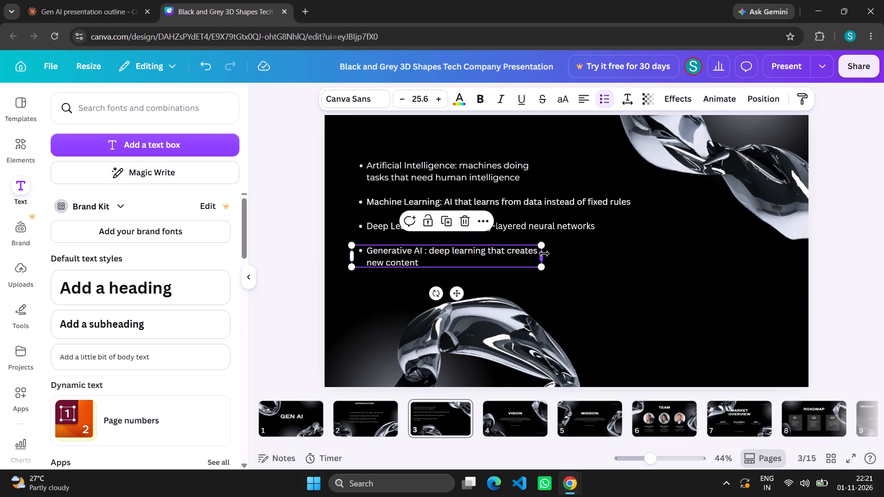
left_click(541, 257)
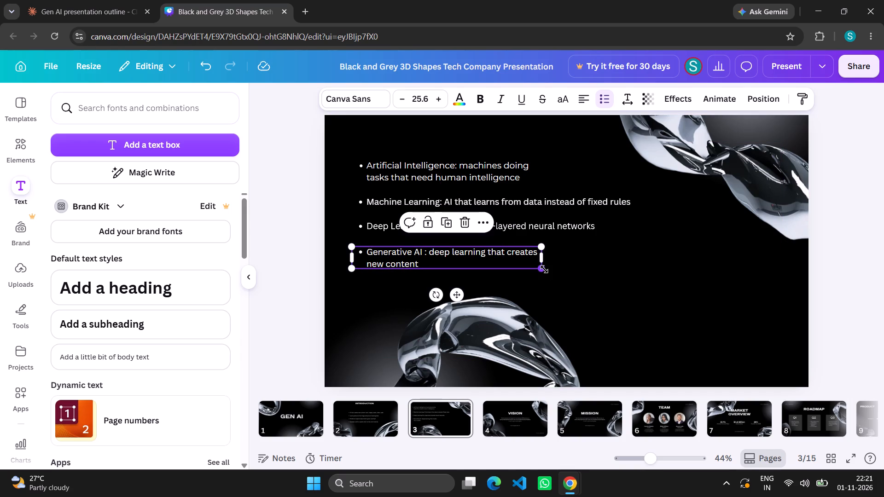
left_click_drag(544, 269, 564, 272)
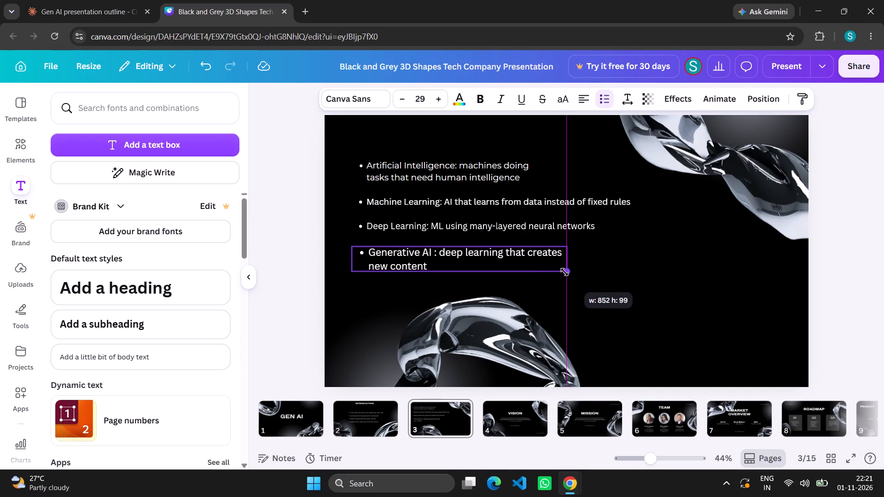
left_click_drag(564, 272, 535, 267)
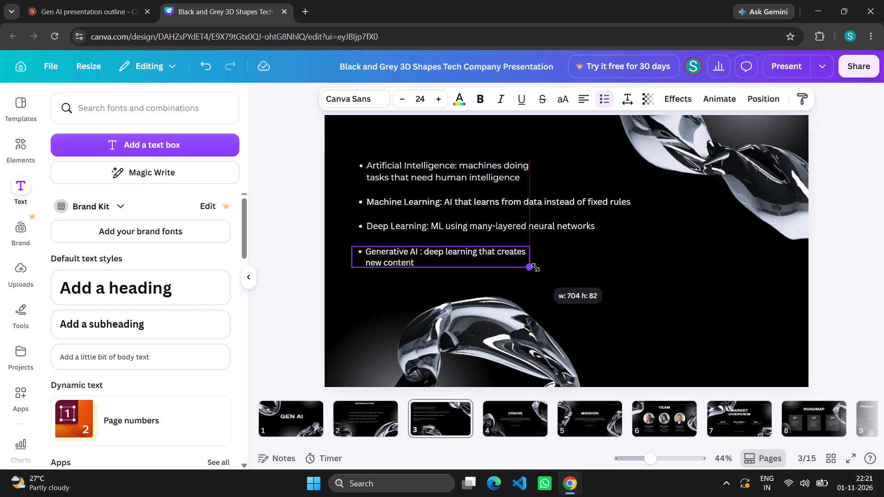
left_click_drag(535, 267, 538, 268)
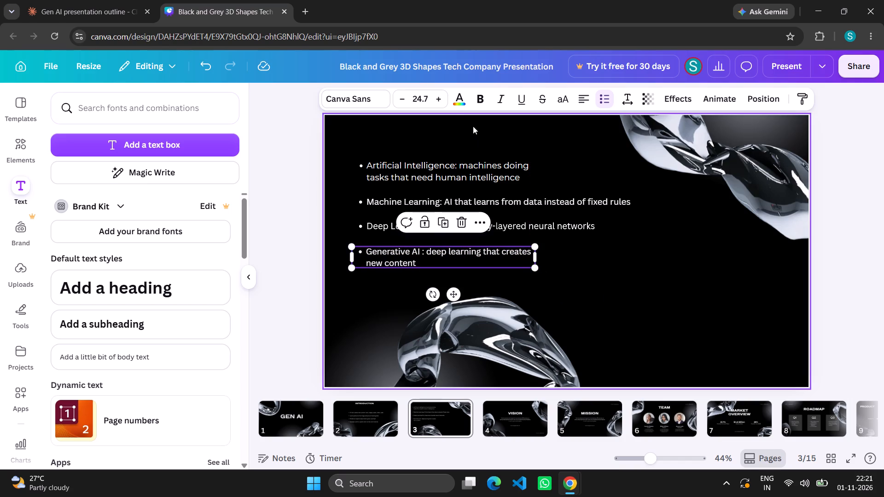
Set the Generative AI bullet's font size to 25.6.
left_click(440, 90)
left_click(440, 90)
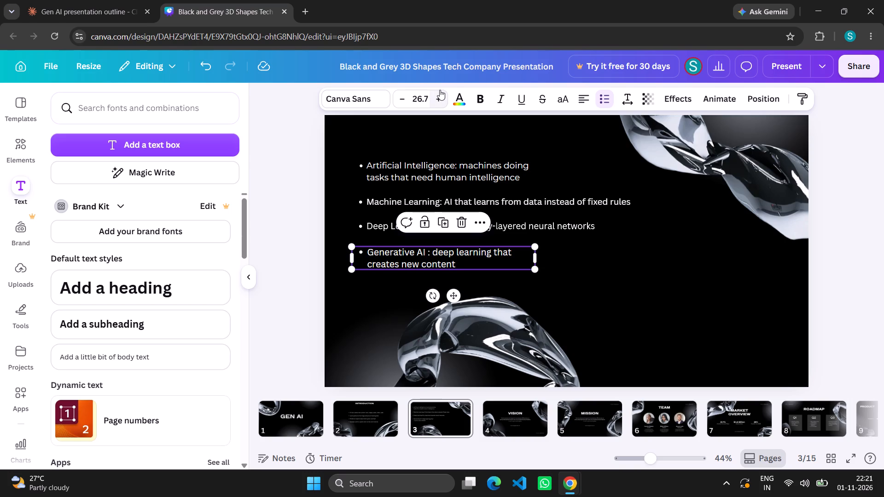
left_click(406, 101)
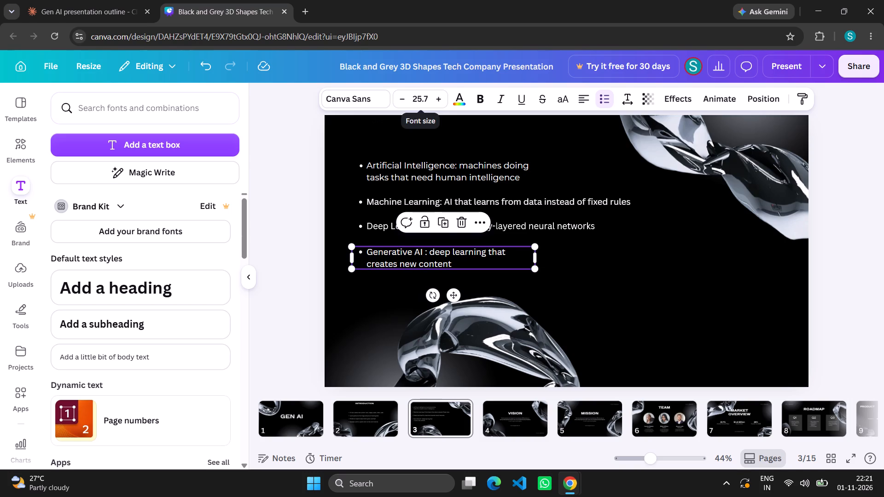
left_click(428, 100)
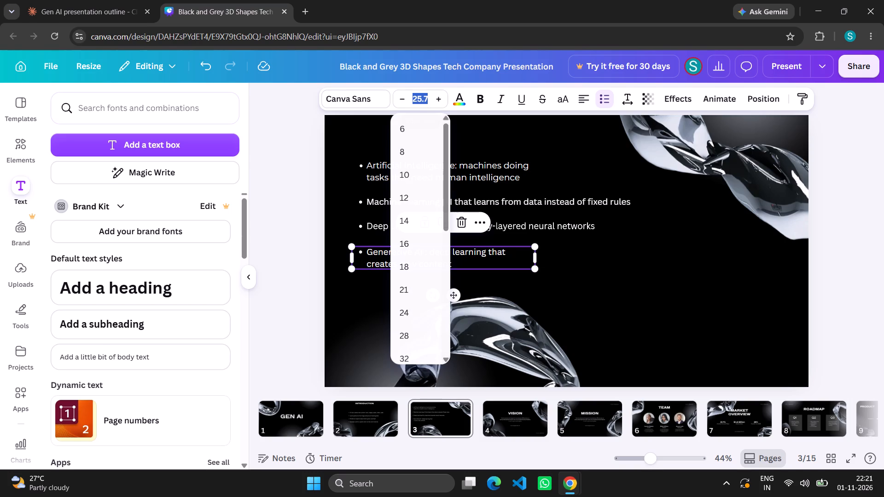
type("25.6")
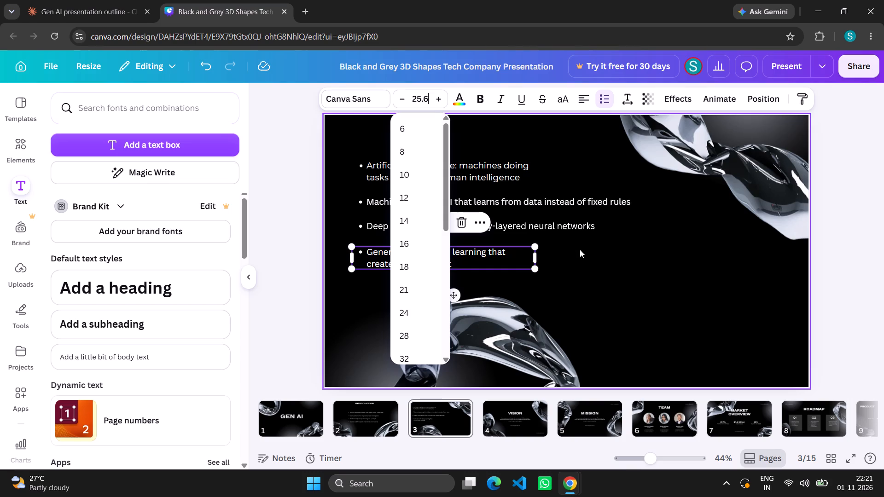
key("Return")
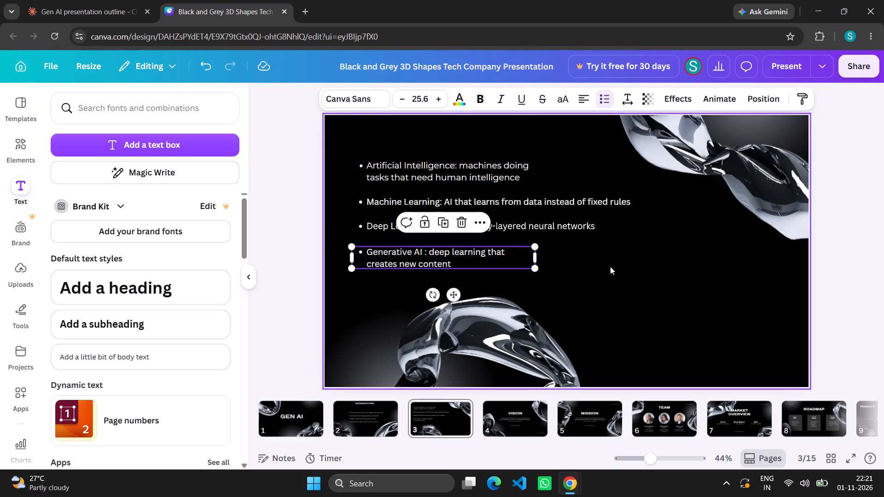
left_click(610, 266)
Move the lower 3D shape on slide 3 into the slide's bottom-left corner, partly beyond the edges.
left_click_drag(497, 341, 407, 347)
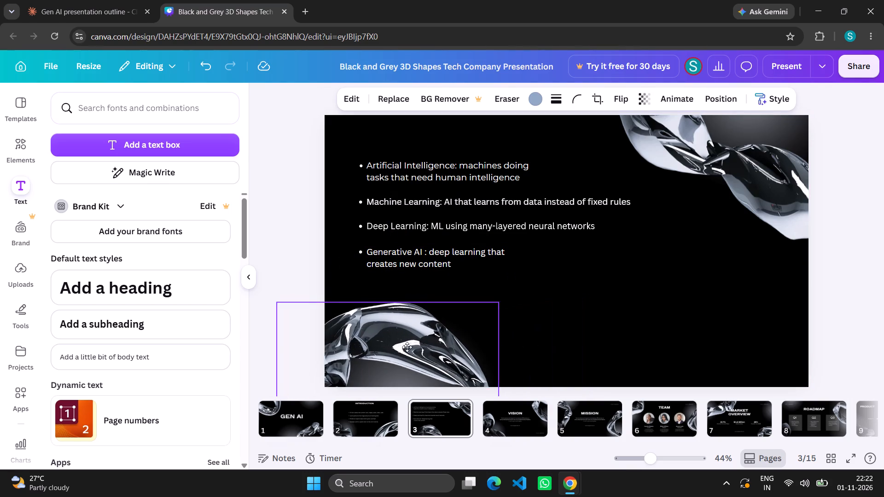
left_click_drag(407, 347, 395, 359)
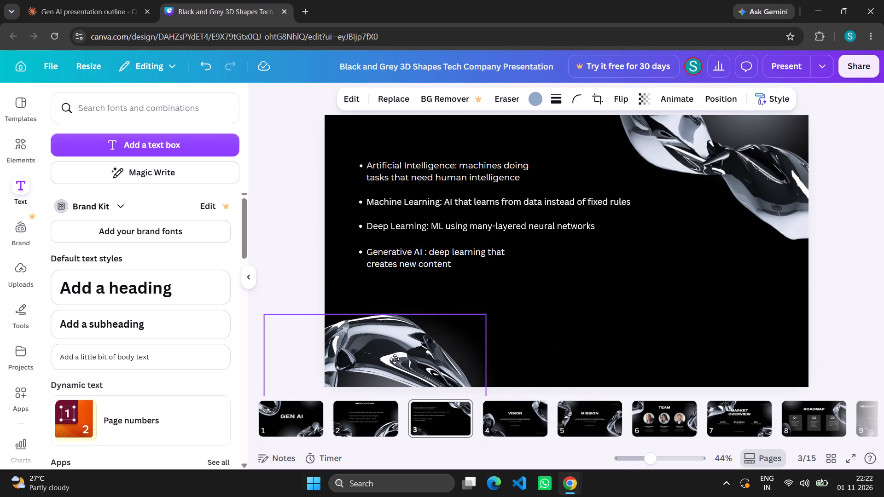
left_click_drag(395, 359, 394, 359)
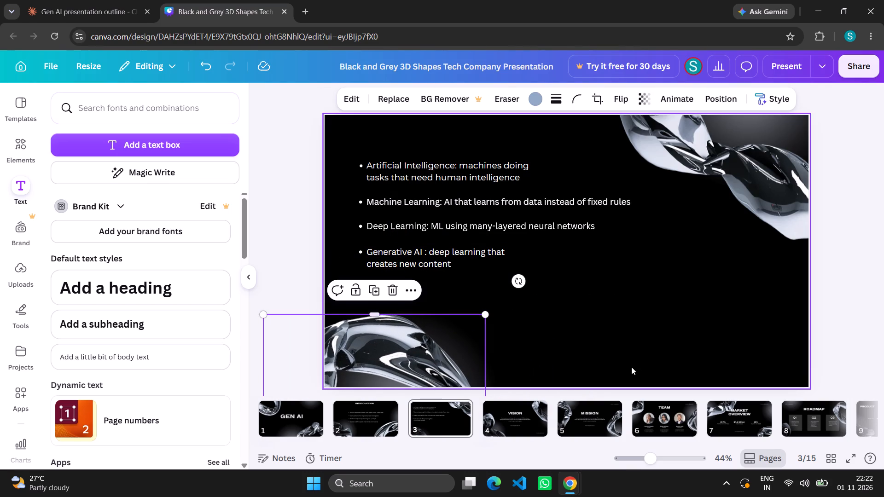
left_click(631, 367)
On slide 2, move the lower-left 3D shape up into the slide's top-left corner.
left_click(344, 428)
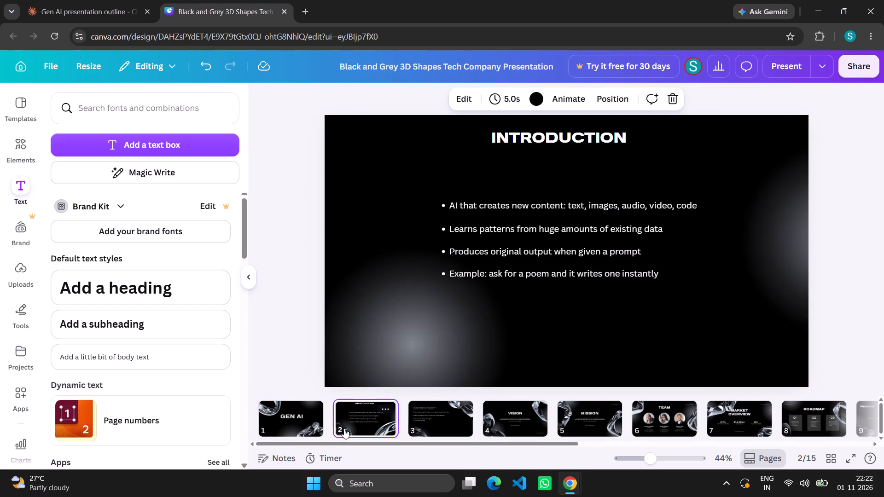
left_click_drag(350, 354, 305, 188)
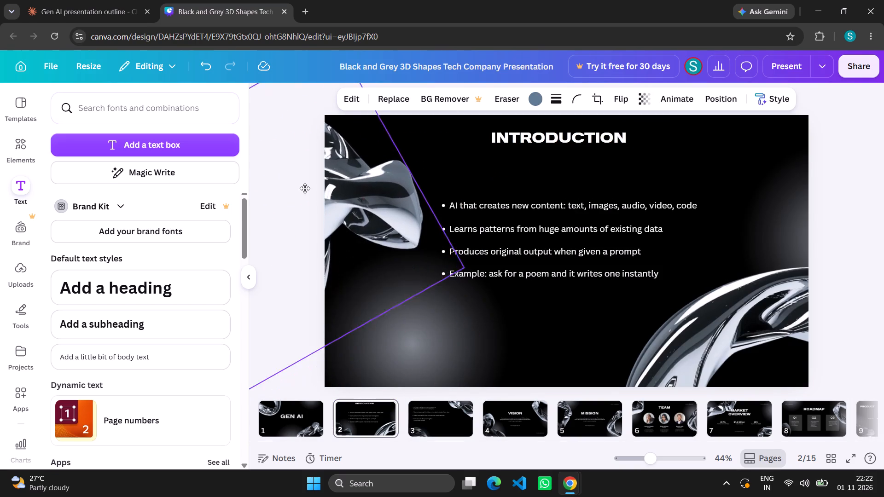
left_click_drag(305, 188, 316, 117)
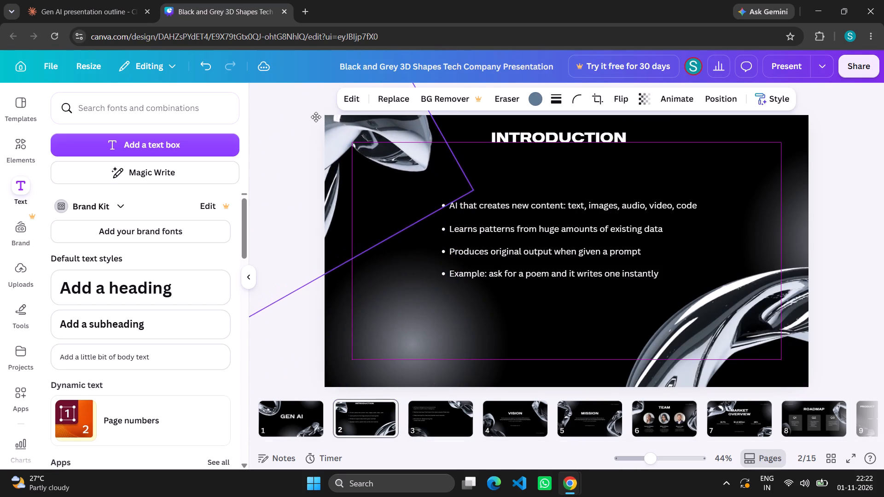
left_click_drag(316, 117, 317, 139)
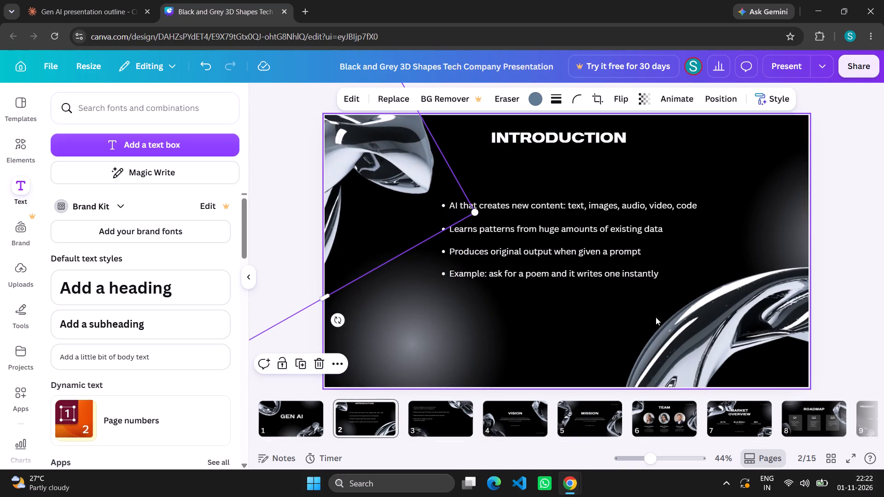
Shift the 3D shape in slide 2's bottom-right corner slightly down and to the left.
left_click_drag(695, 336, 647, 377)
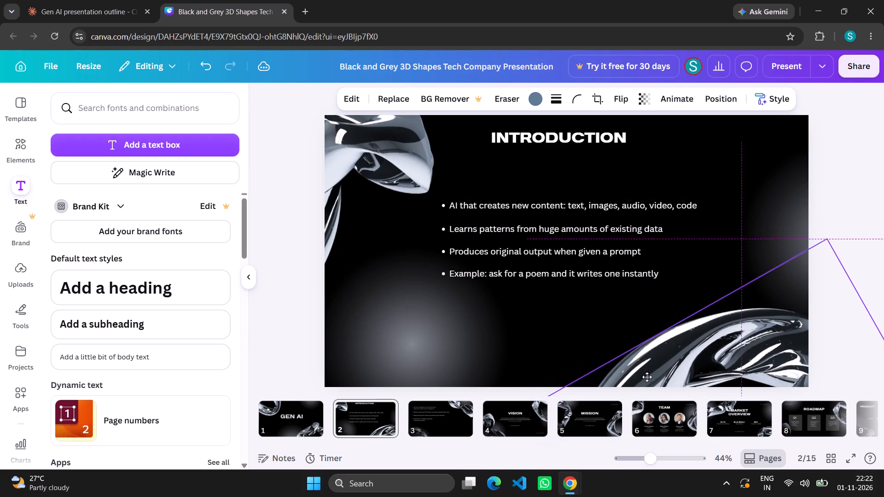
left_click_drag(647, 377, 653, 375)
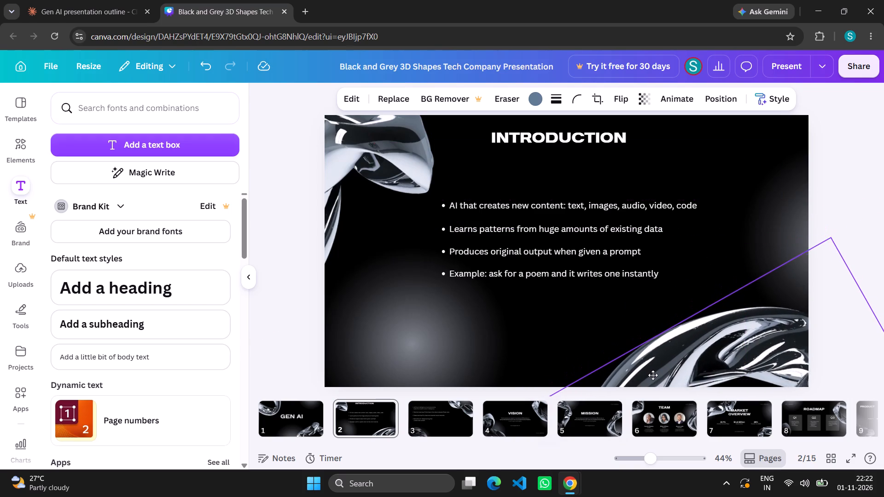
left_click_drag(653, 375, 691, 342)
Spread slide 2's bullets more evenly by lowering the third and fourth and raising the first, keeping them left-aligned.
left_click_drag(576, 272, 576, 288)
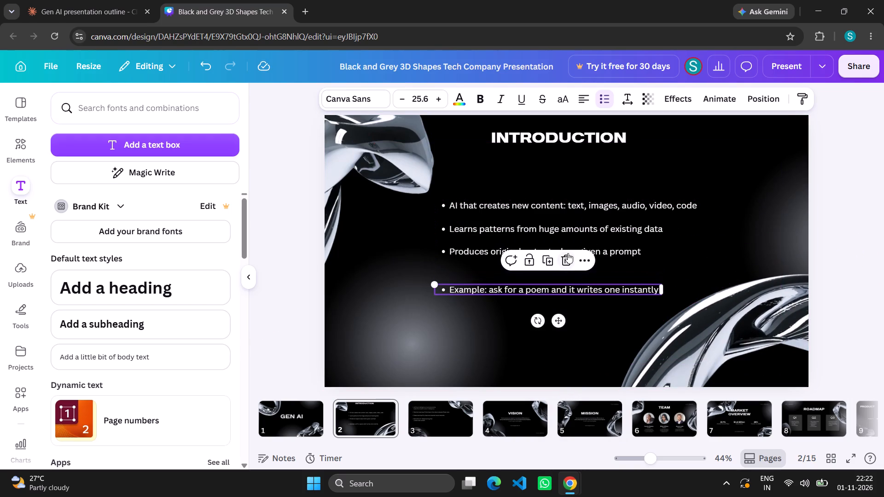
left_click_drag(622, 255, 622, 264)
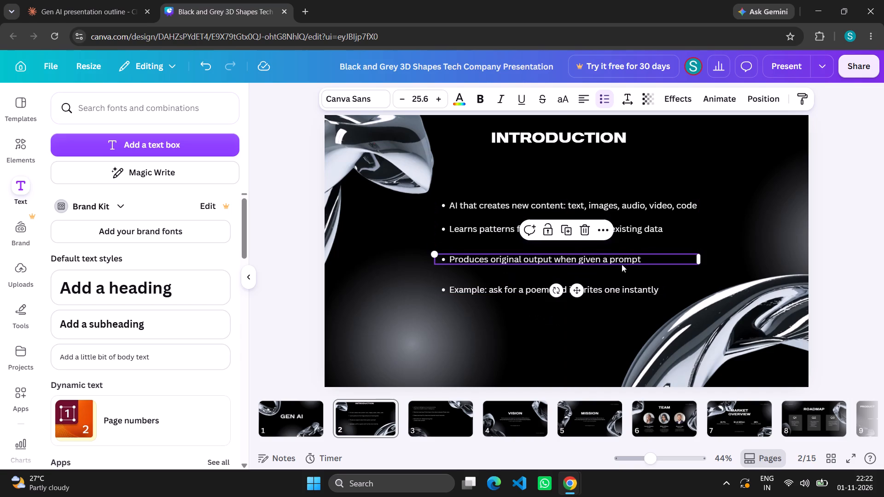
left_click_drag(624, 203, 621, 190)
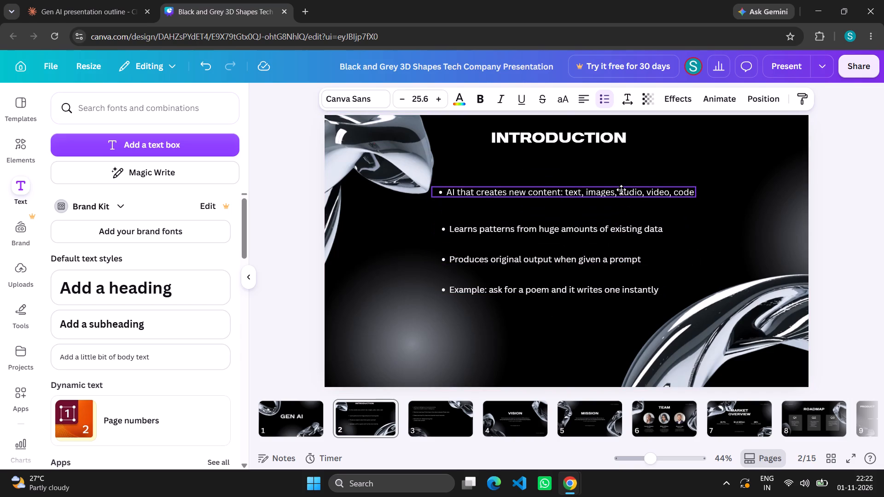
left_click_drag(621, 190, 621, 195)
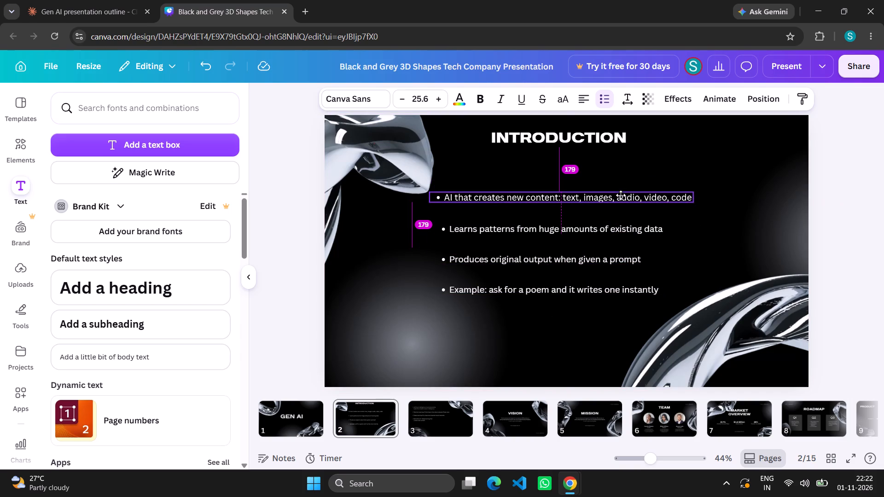
left_click_drag(621, 195, 619, 197)
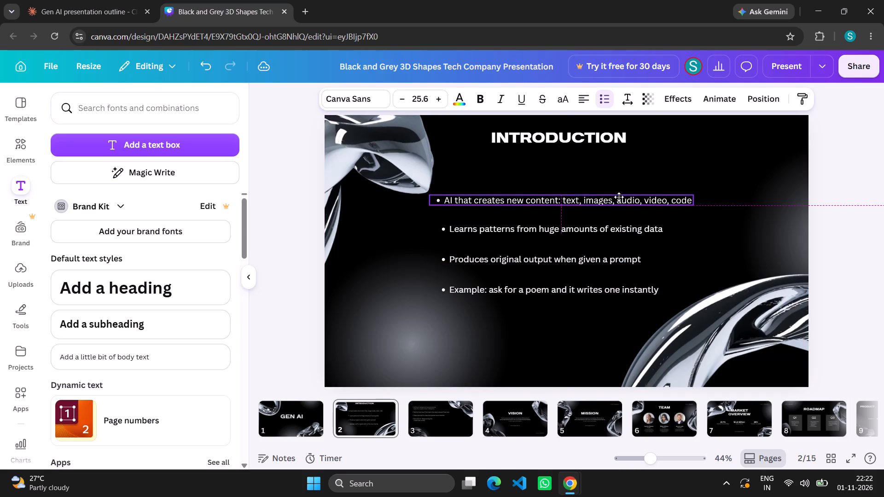
left_click_drag(619, 197, 613, 169)
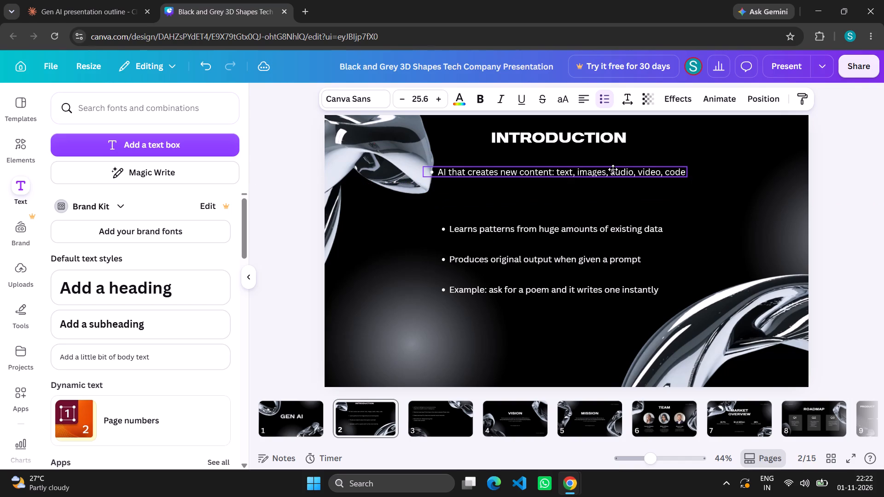
left_click_drag(613, 169, 611, 177)
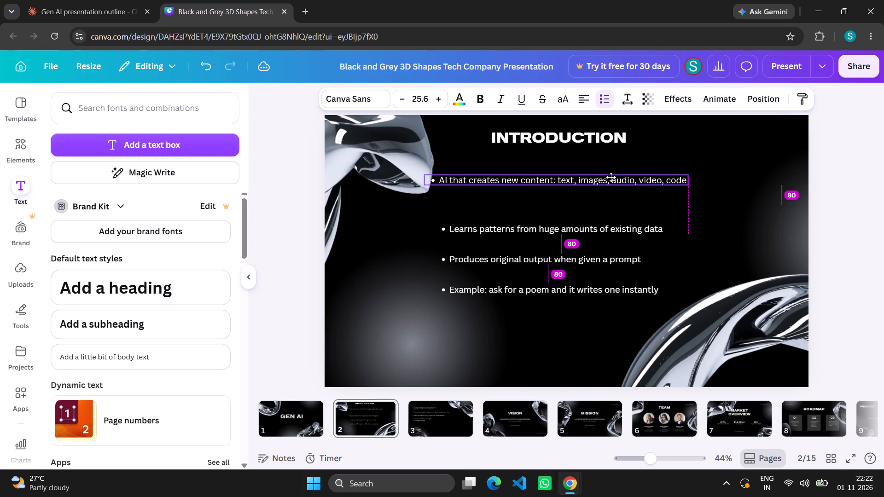
left_click_drag(611, 177, 611, 177)
left_click_drag(611, 177, 615, 192)
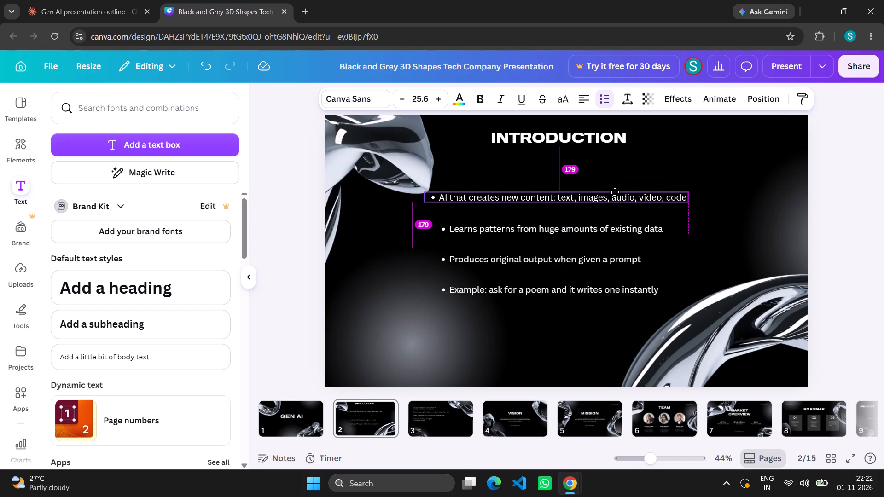
left_click_drag(615, 192, 620, 191)
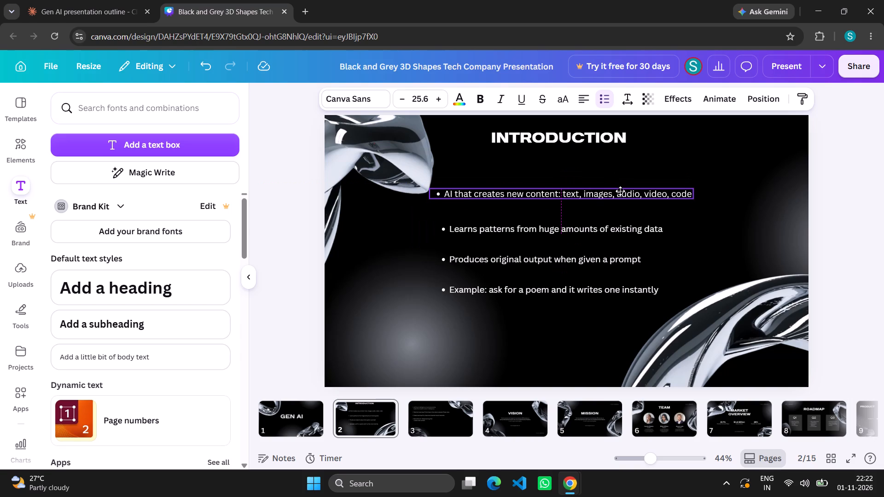
left_click_drag(620, 191, 623, 194)
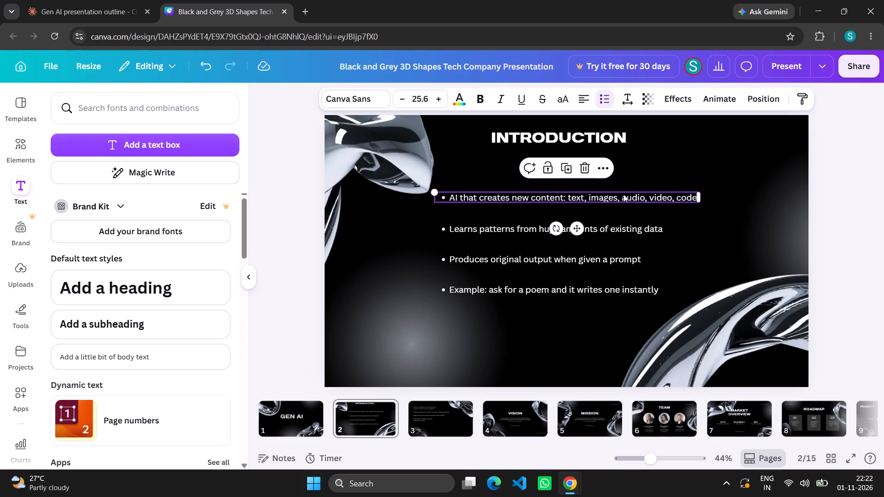
Move slide 2's lower-left grey glow up behind the top-left 3D shape, trying it behind the bullets first.
left_click(418, 325)
left_click_drag(418, 325, 527, 220)
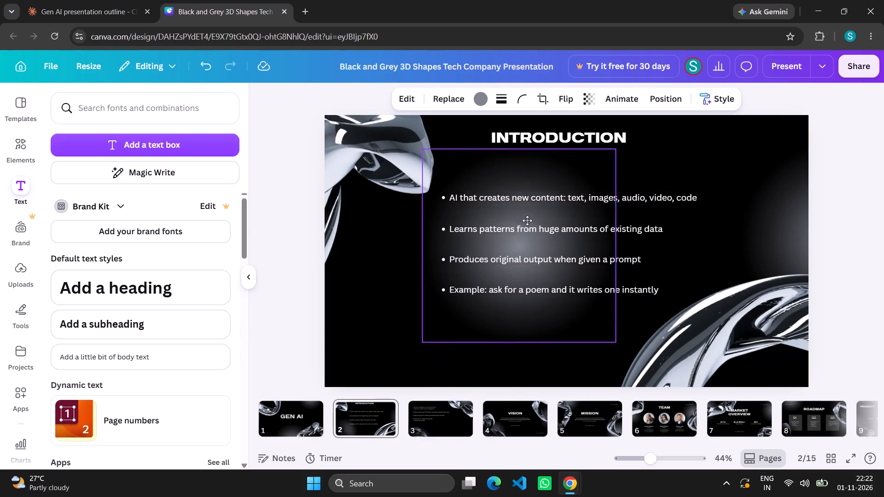
left_click_drag(527, 220, 554, 217)
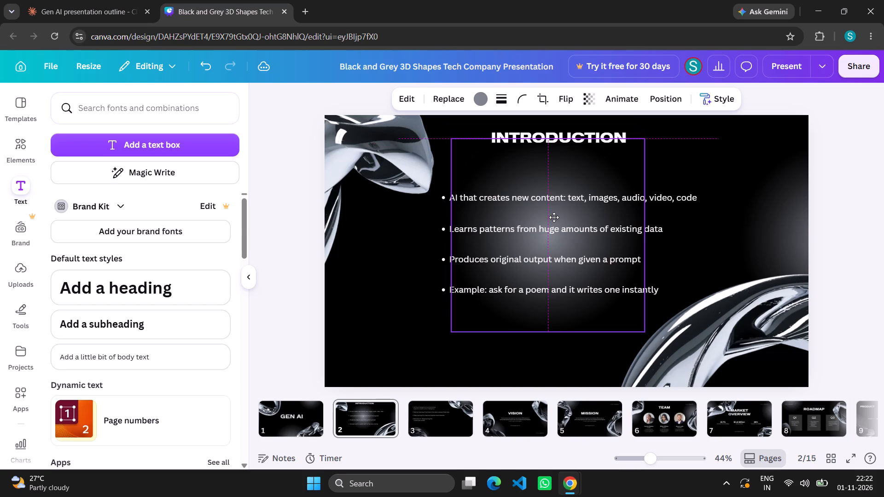
left_click_drag(554, 217, 554, 218)
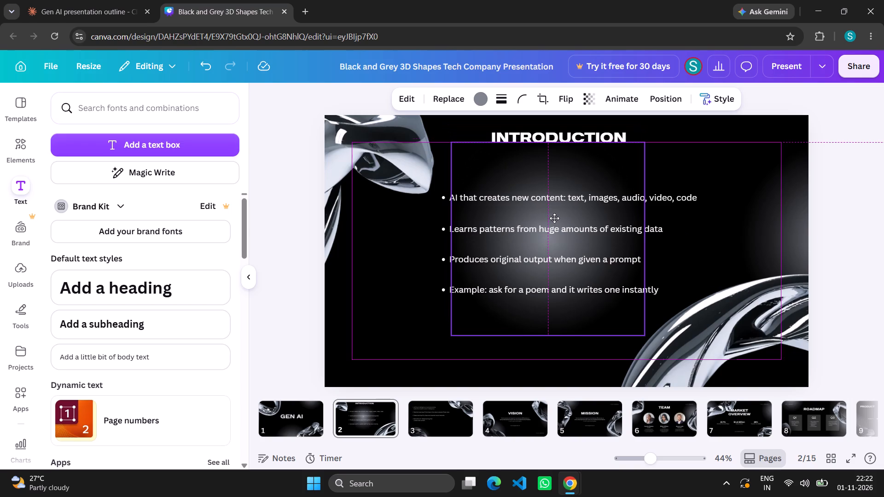
left_click_drag(554, 218, 389, 168)
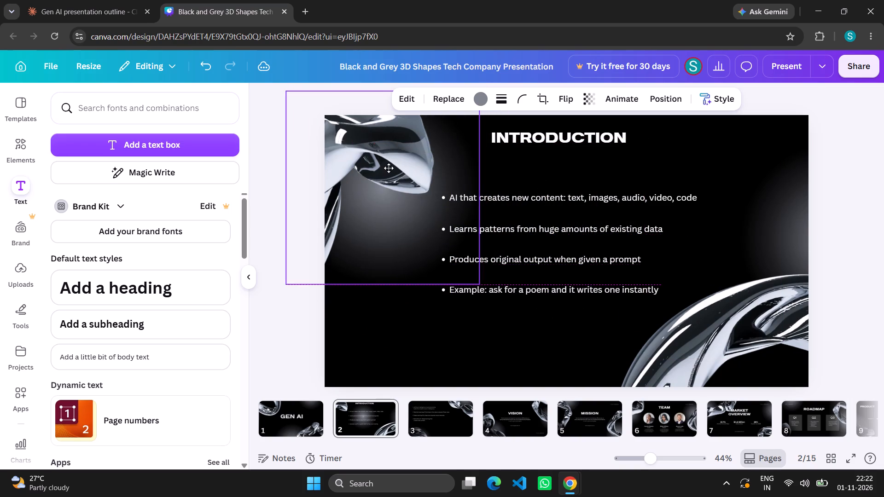
left_click_drag(389, 168, 384, 166)
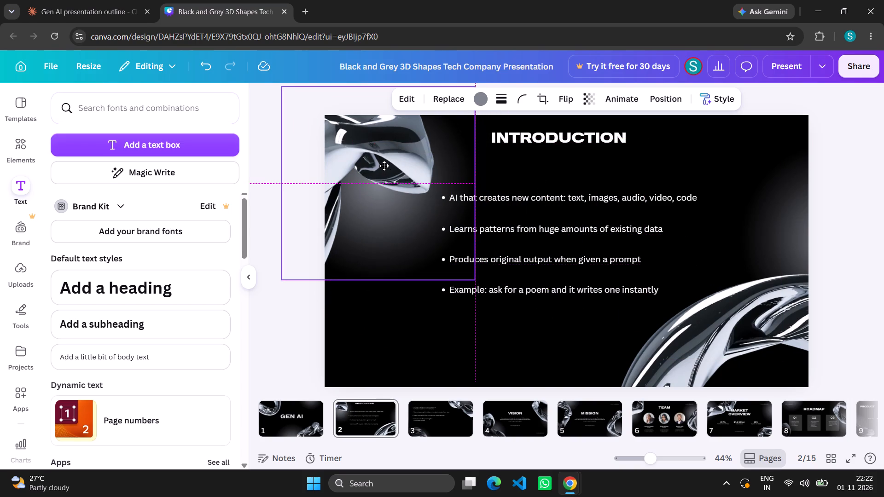
left_click_drag(384, 166, 382, 167)
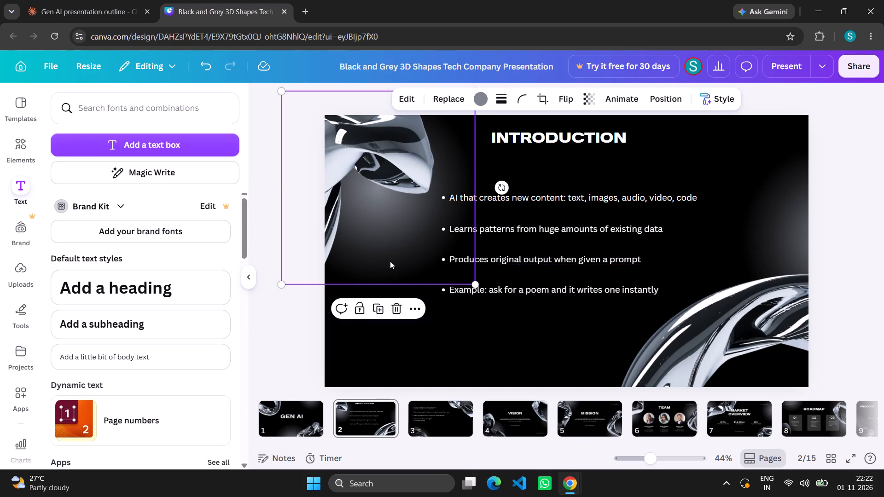
right_click(390, 261)
left_click(439, 121)
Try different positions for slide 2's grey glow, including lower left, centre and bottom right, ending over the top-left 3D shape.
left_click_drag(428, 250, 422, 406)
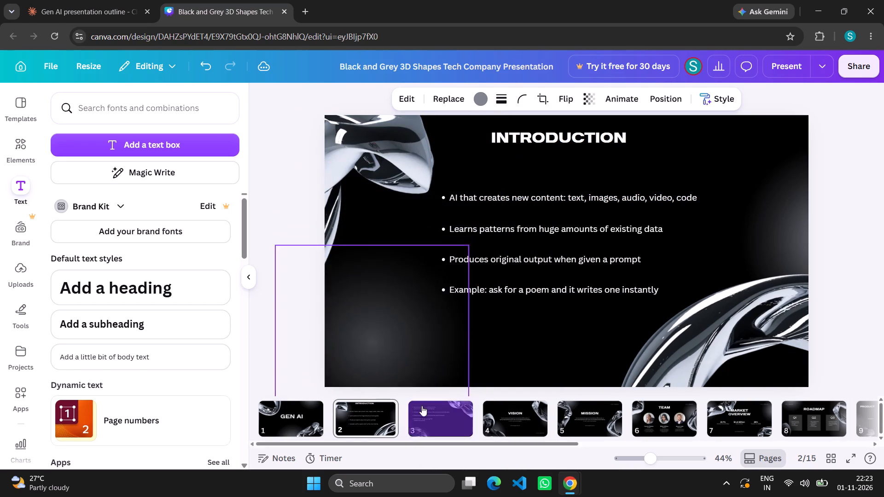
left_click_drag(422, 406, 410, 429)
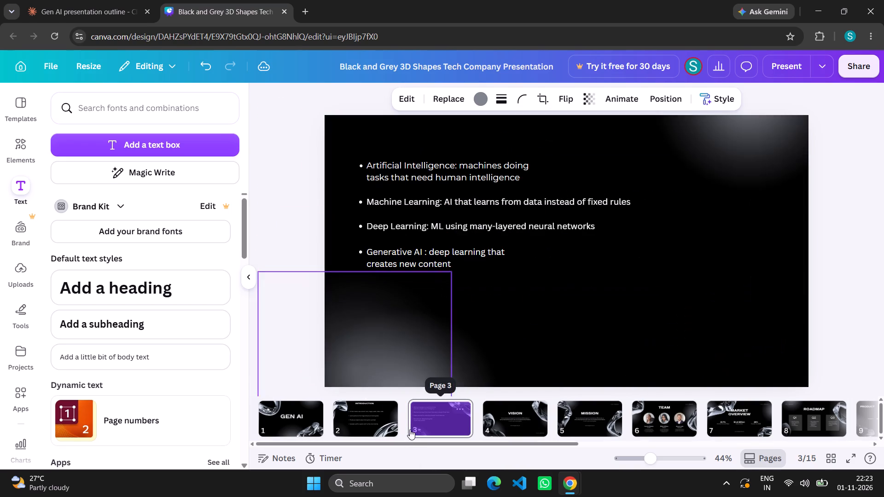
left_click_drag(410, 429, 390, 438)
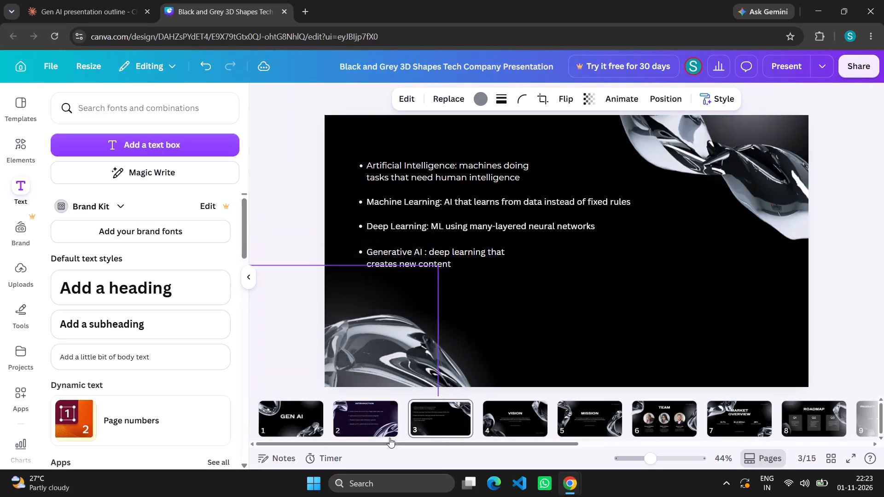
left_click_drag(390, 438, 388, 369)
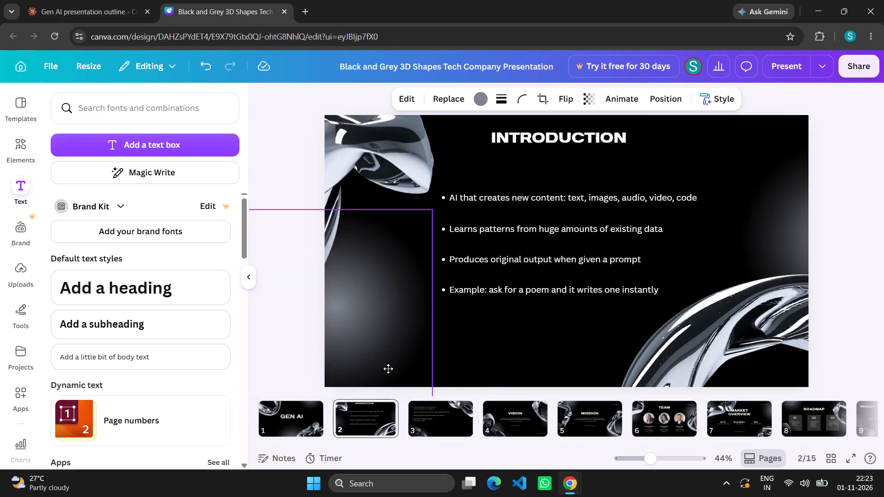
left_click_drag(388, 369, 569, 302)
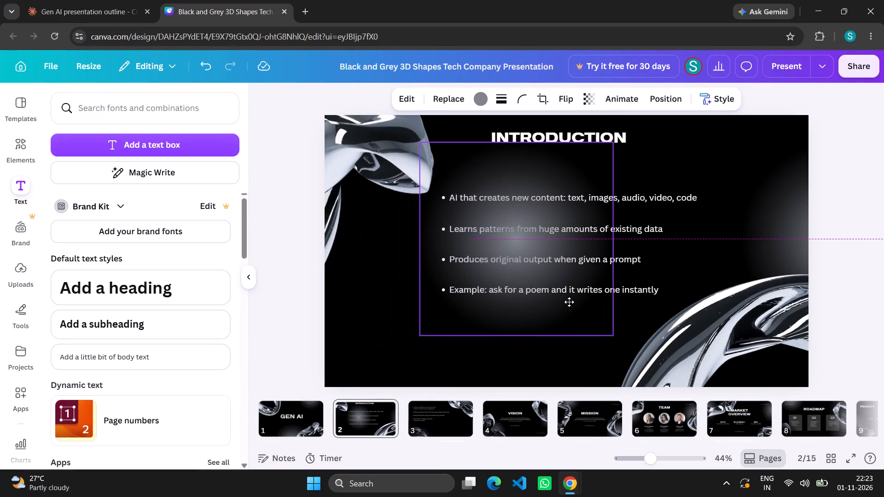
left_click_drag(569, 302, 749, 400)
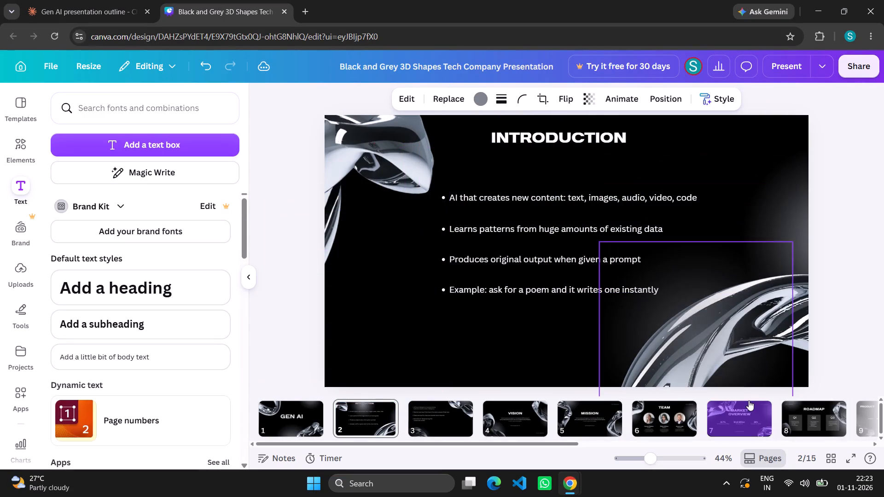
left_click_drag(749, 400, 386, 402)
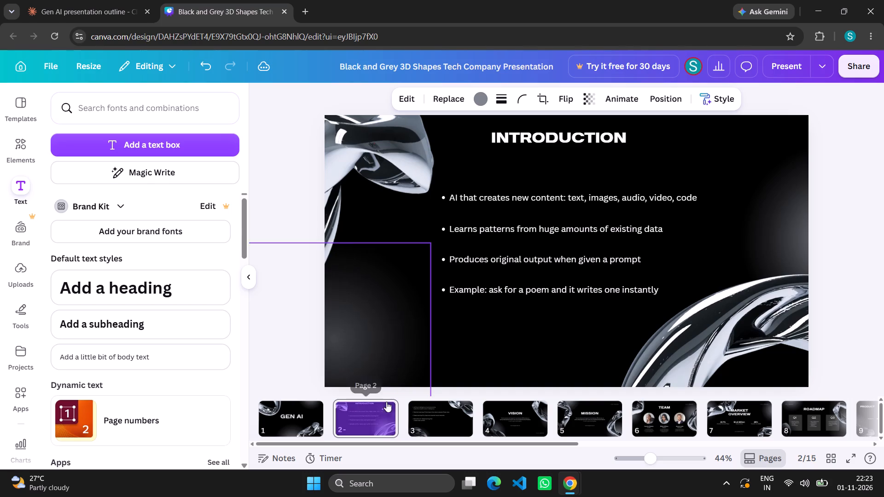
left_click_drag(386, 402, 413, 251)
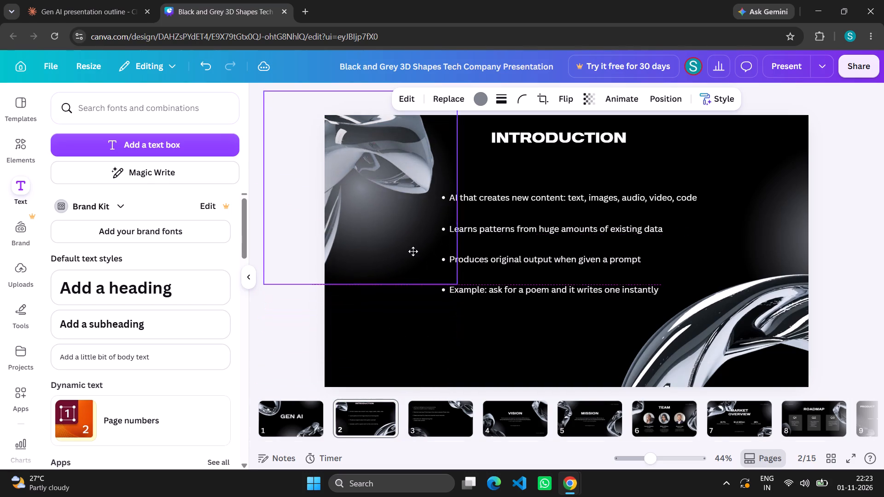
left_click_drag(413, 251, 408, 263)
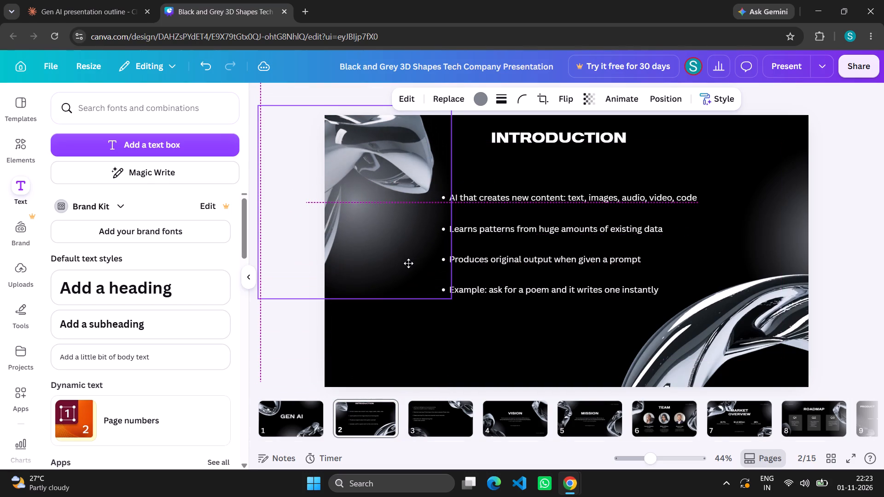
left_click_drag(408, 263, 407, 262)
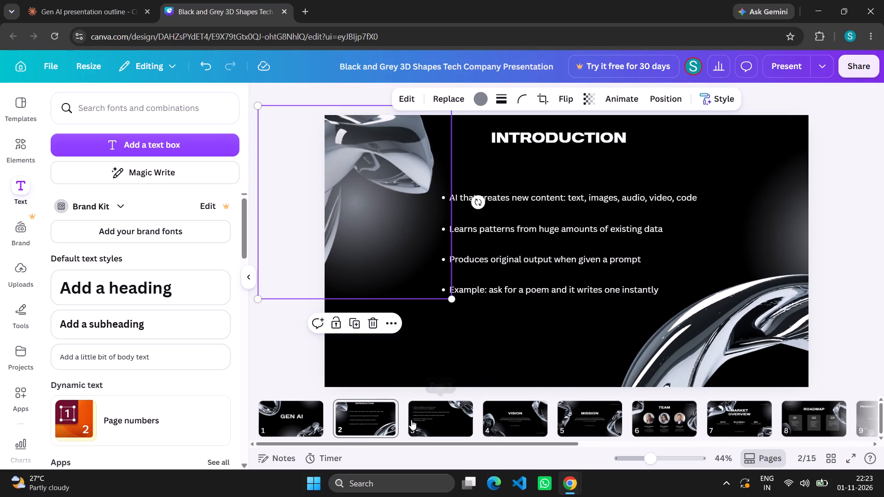
Delete the grey glow overlapping the top-left 3D shape on slide 2, checking slide 3's layout first.
left_click(411, 420)
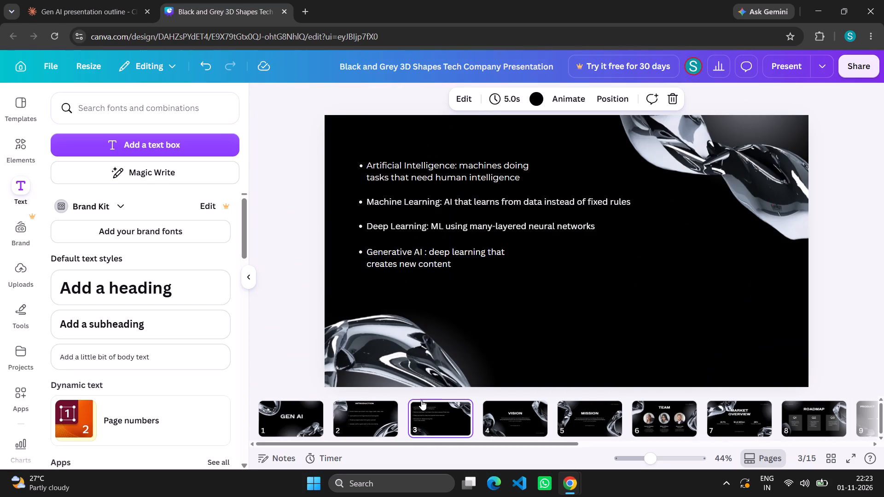
left_click(386, 413)
left_click(372, 222)
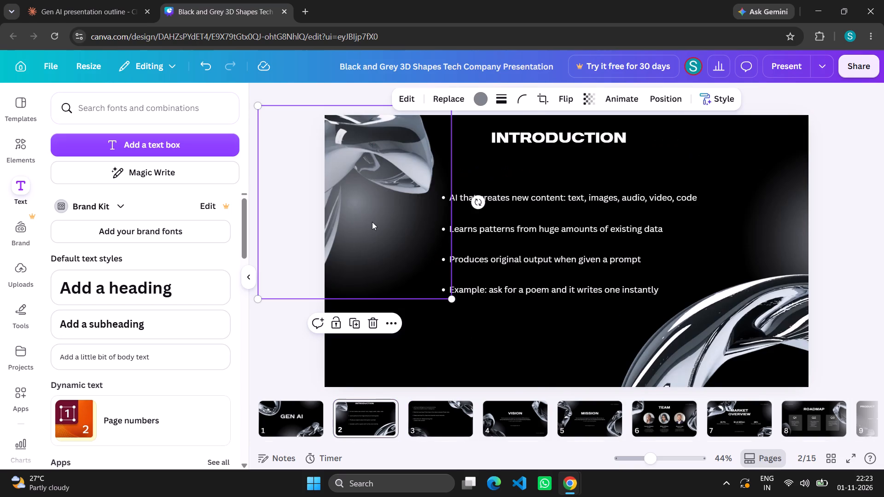
right_click(372, 222)
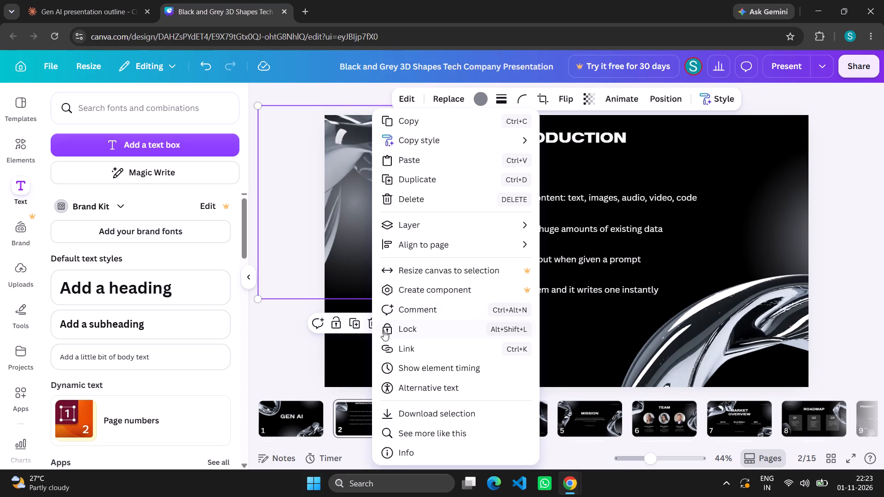
left_click(367, 327)
left_click(367, 327)
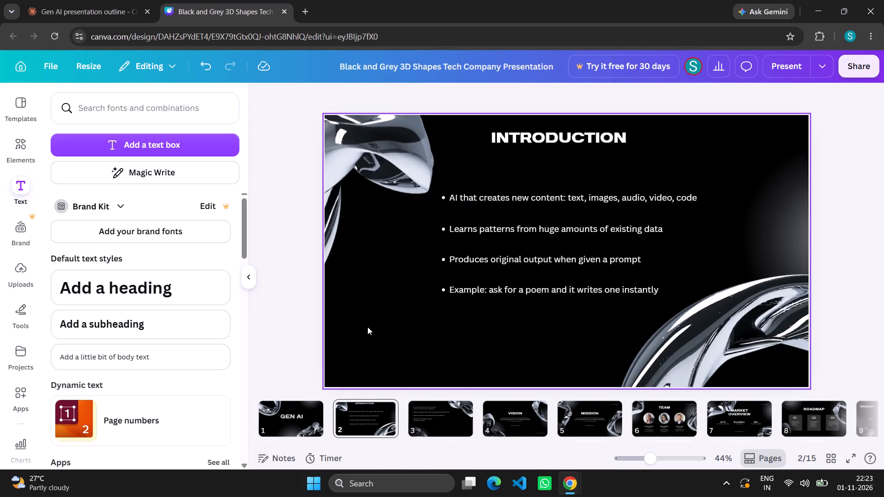
On slide 4, delete the VISION heading, the website address line and the TECH COMPANY label.
left_click(450, 428)
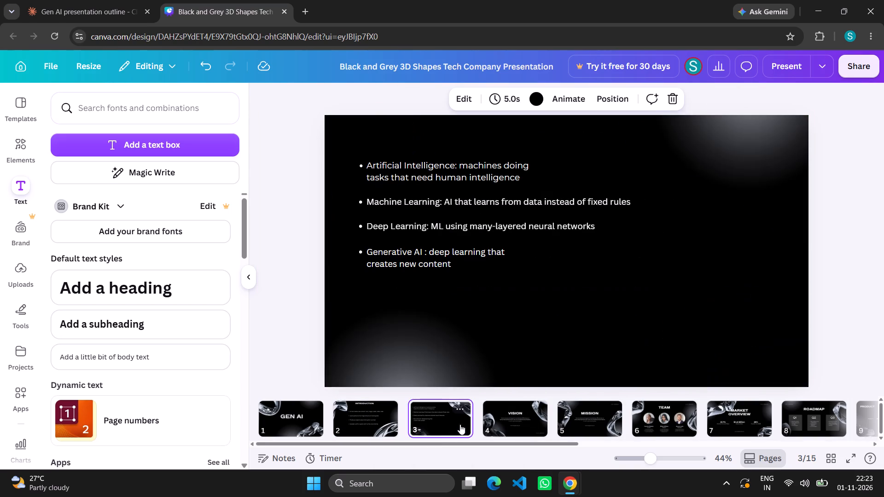
left_click(534, 427)
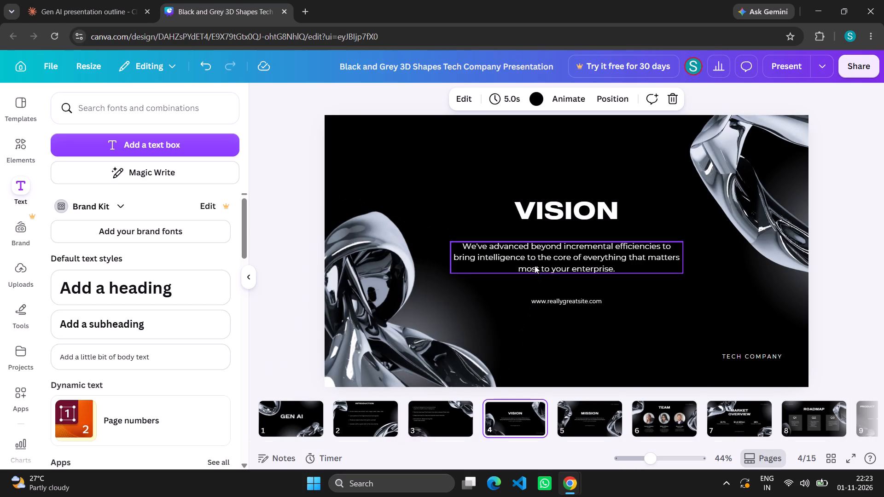
left_click(558, 214)
left_click(588, 175)
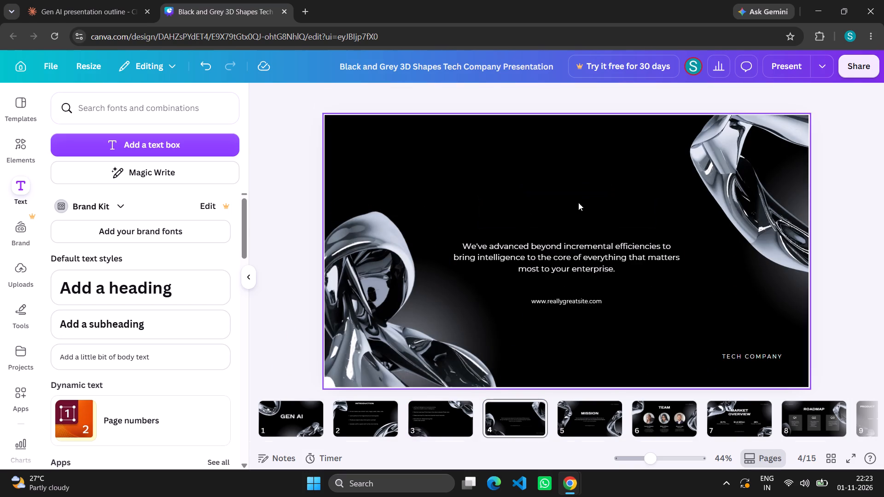
left_click(565, 242)
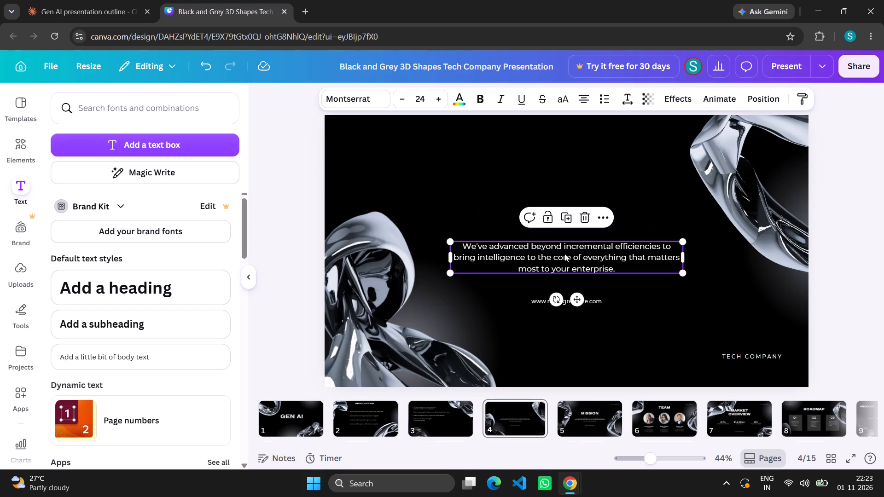
left_click(598, 302)
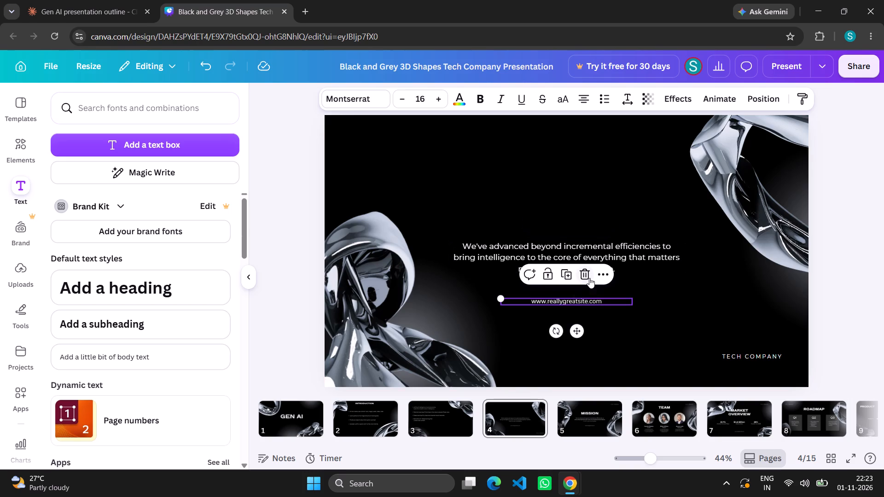
left_click(589, 278)
left_click(745, 357)
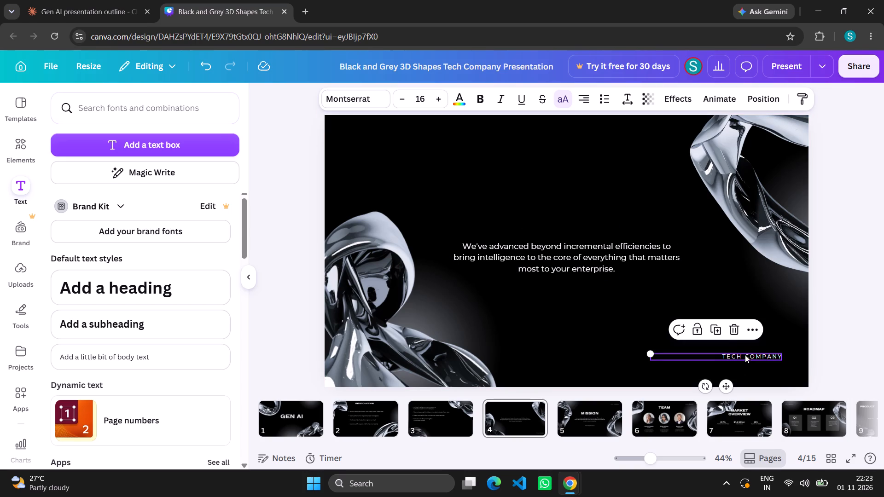
left_click(732, 332)
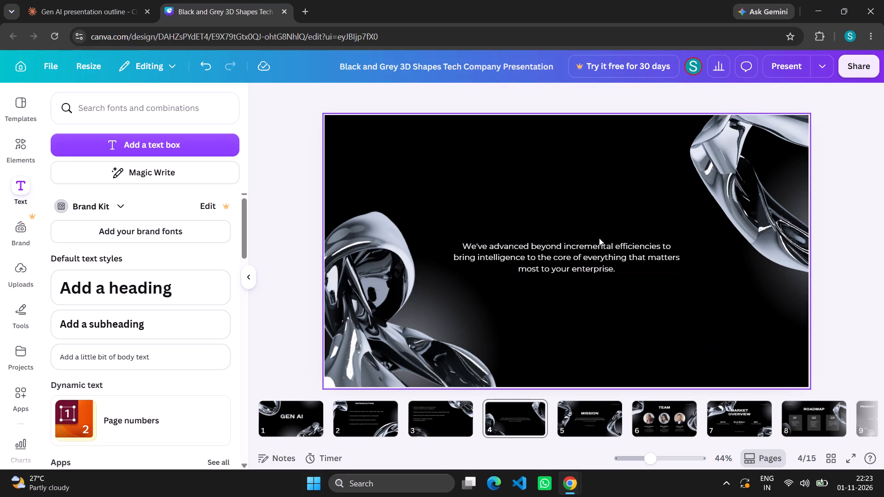
Move slide 4's body paragraph slightly up.
left_click_drag(595, 253, 591, 228)
left_click(62, 0)
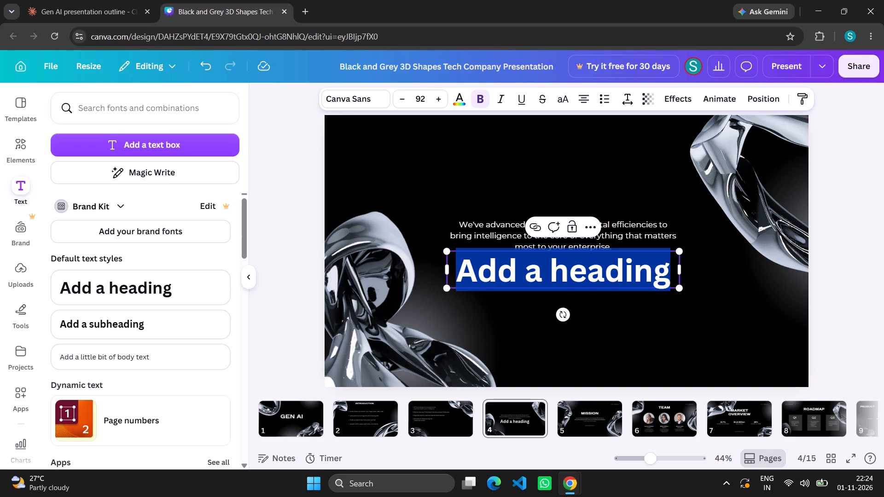
left_click_drag(672, 248, 663, 147)
left_click(663, 167)
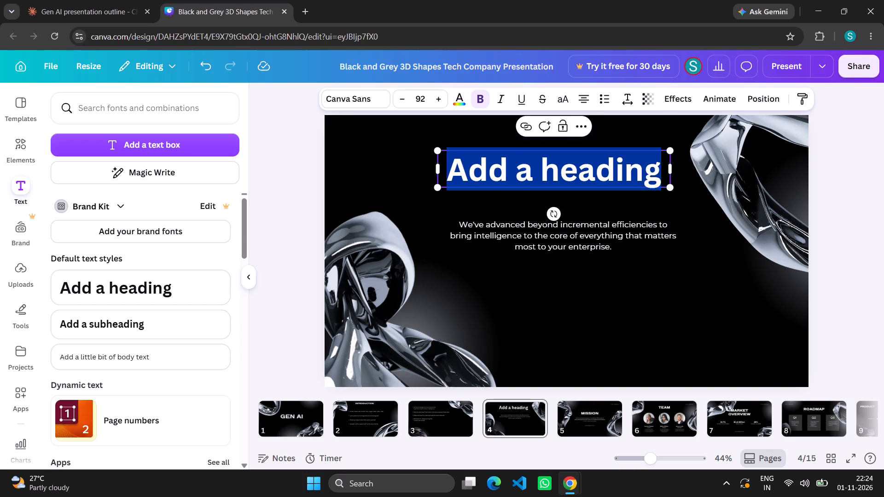
key("BackSpace")
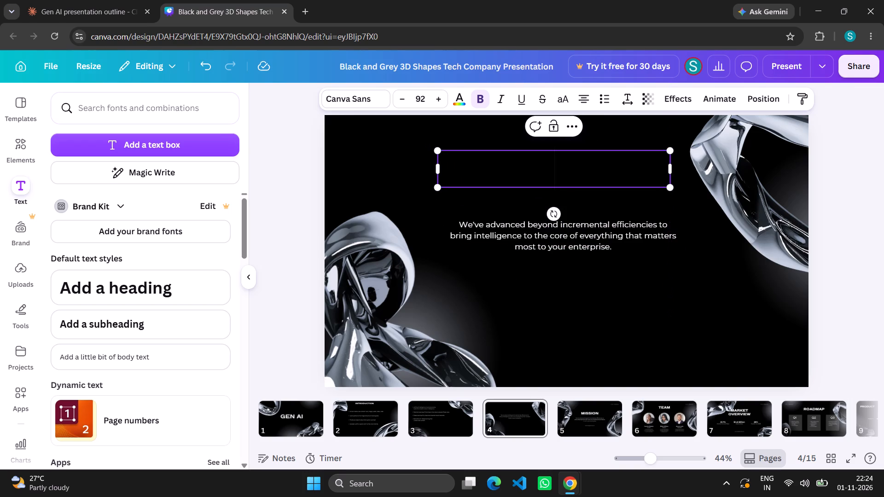
type("ow")
key("space")
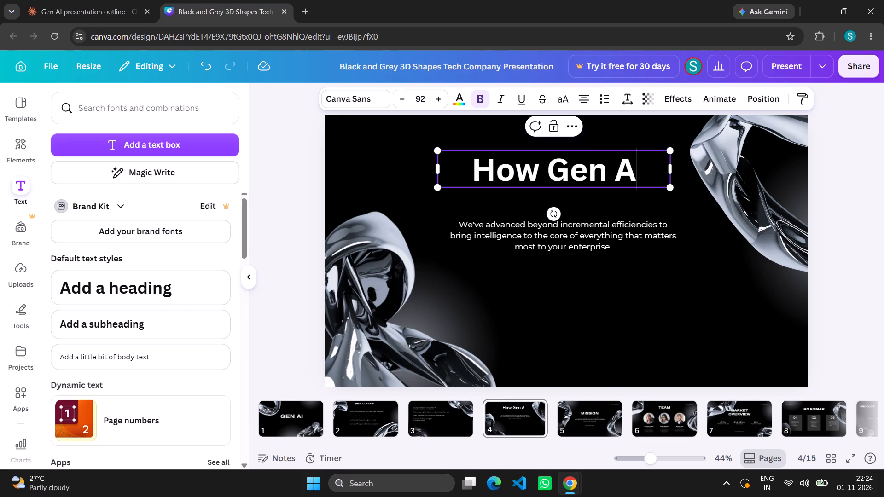
key("w")
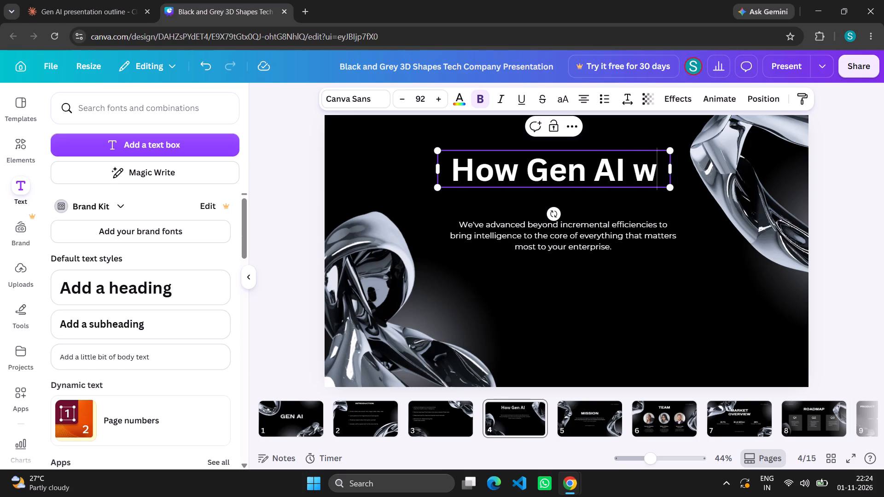
key("equal")
key("BackSpace")
key("BackSpace")
key("w")
type("orks")
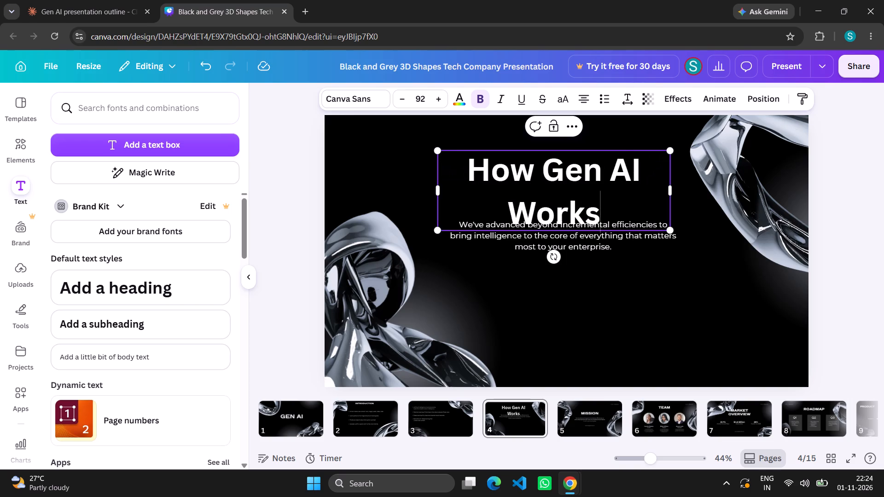
Set slide 4's "How Gen AI Works" heading to font size 45 and shift it slightly down.
left_click(426, 101)
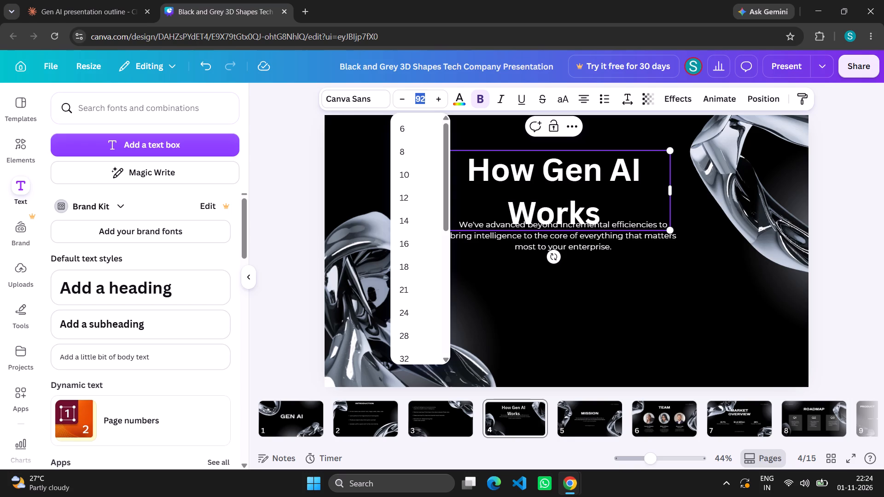
left_click(424, 98)
type("45")
key("Return")
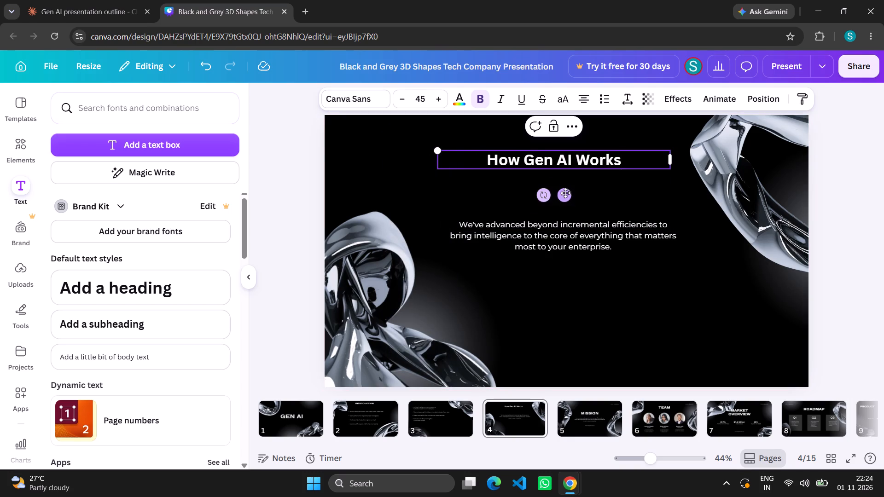
left_click_drag(567, 194, 567, 202)
Clear the placeholder paragraph text beneath slide 4's heading.
left_click(567, 228)
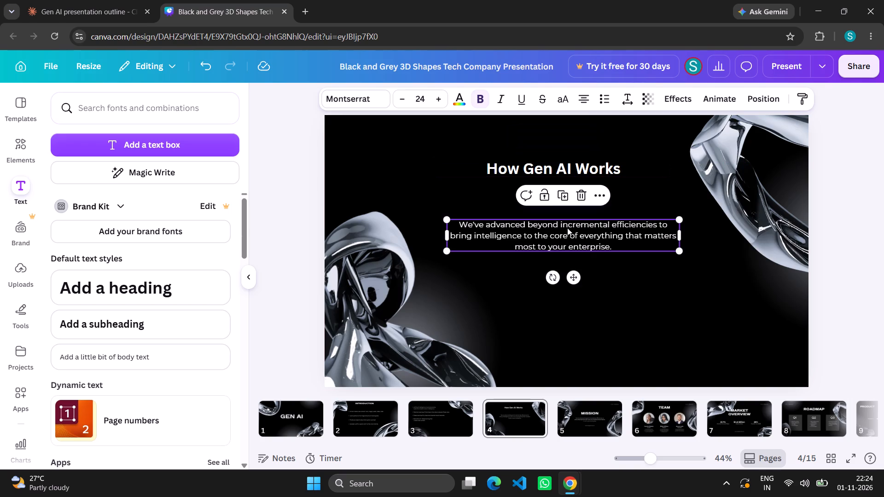
double_click(567, 228)
key("BackSpace")
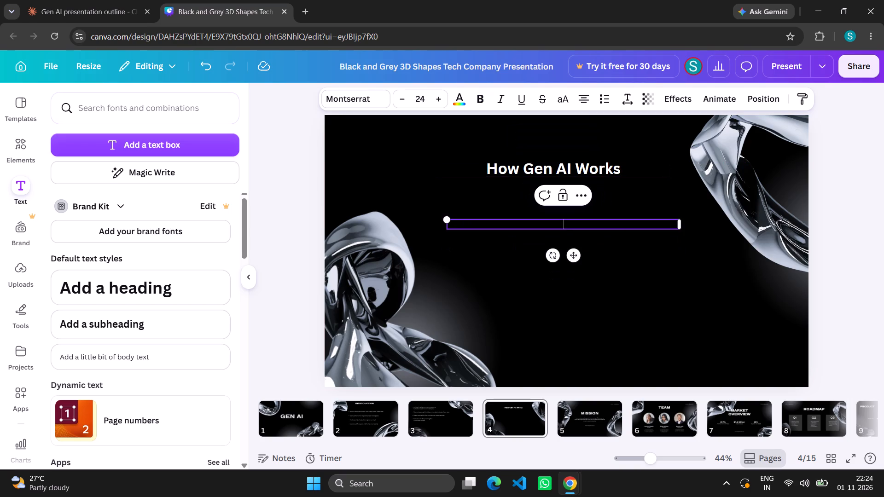
On slide 3, move all four bullet text boxes slightly down and align their left edges, leaving room for a heading above.
left_click(442, 416)
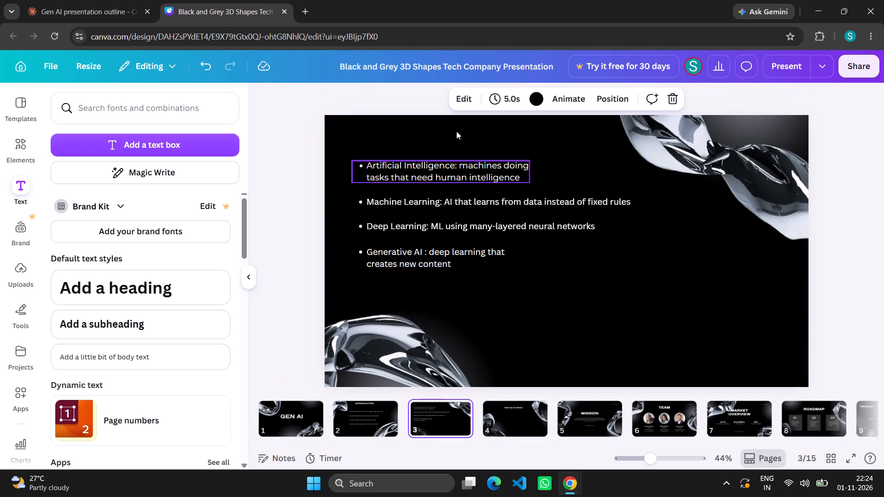
left_click_drag(446, 260, 451, 279)
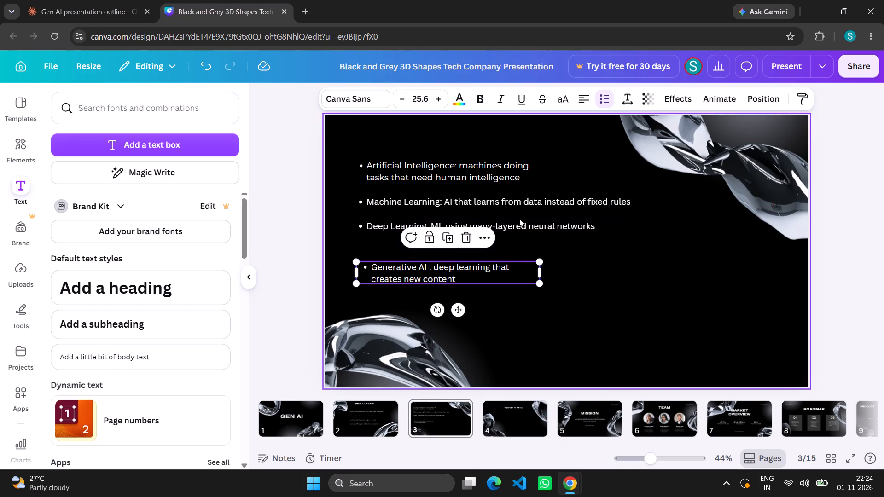
left_click_drag(519, 223, 521, 237)
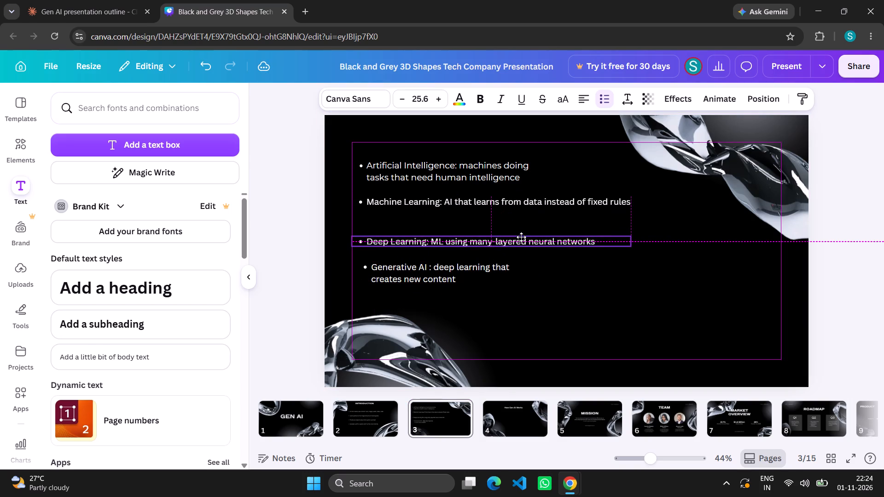
left_click_drag(521, 237, 524, 238)
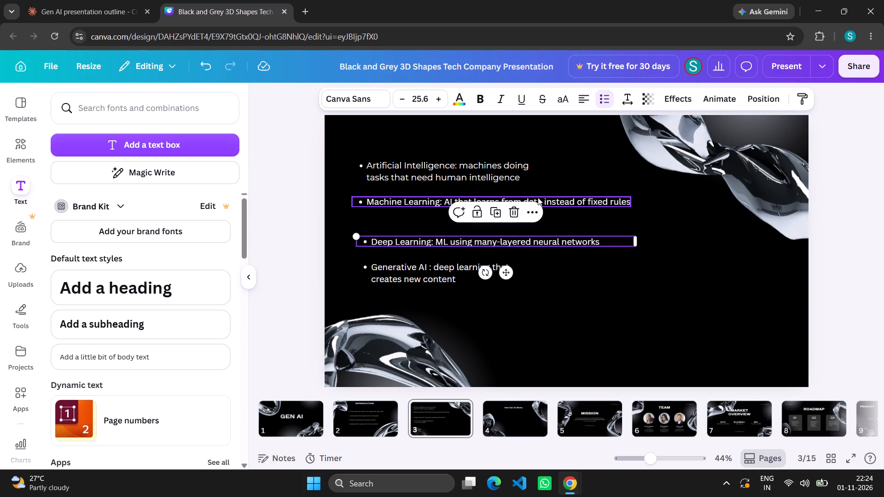
left_click_drag(548, 198, 554, 213)
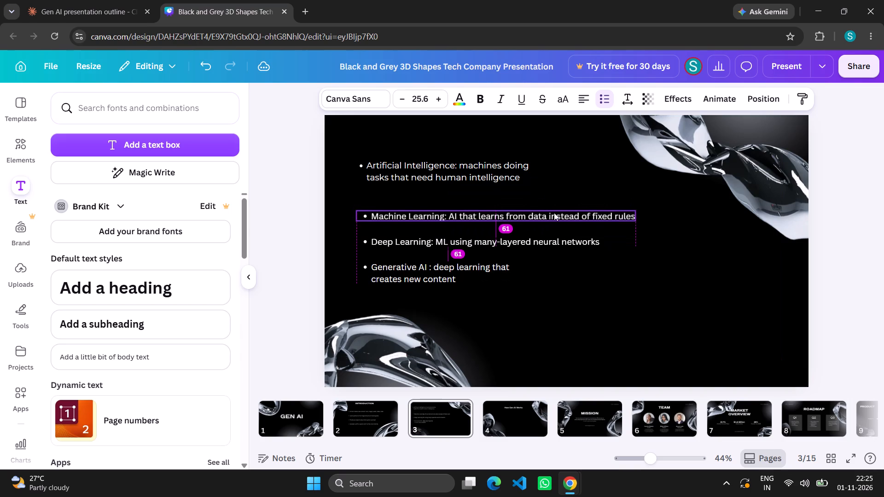
left_click_drag(522, 168, 530, 185)
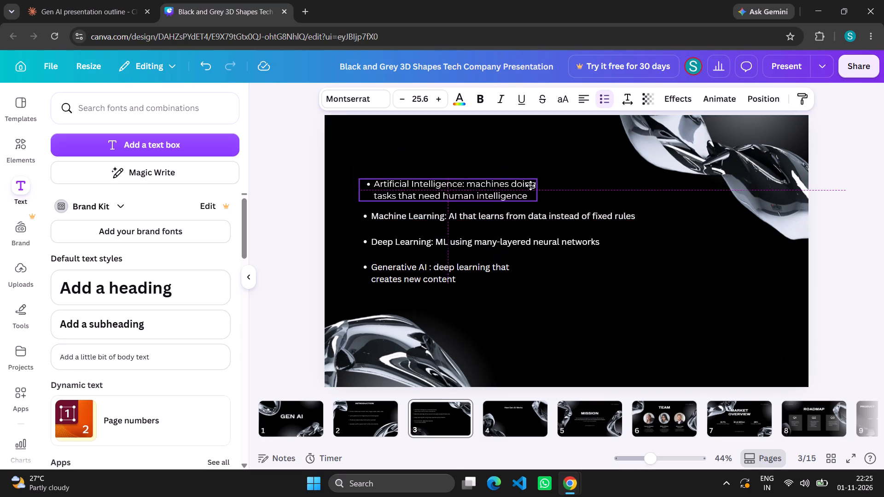
left_click_drag(530, 185, 526, 188)
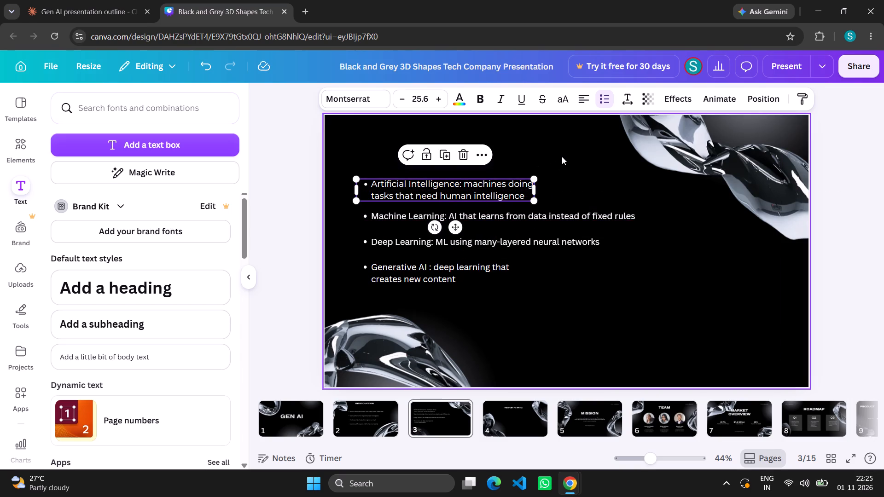
left_click(562, 156)
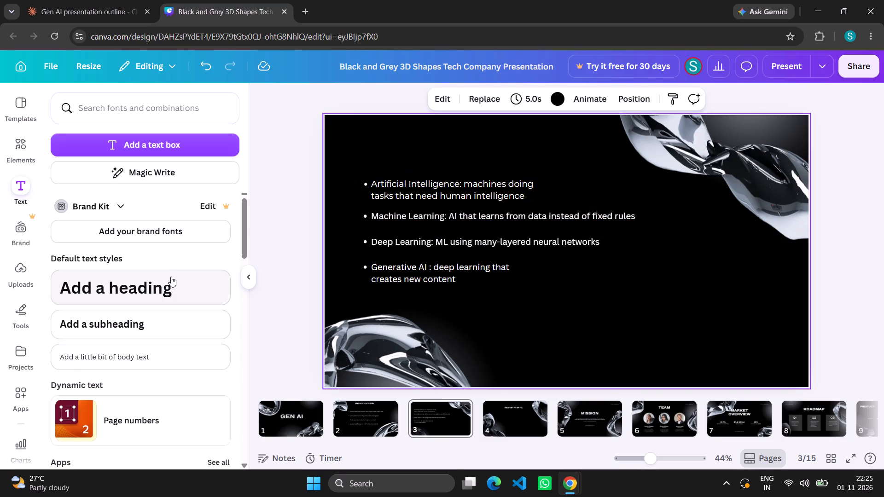
Add a heading text box at font size 45 to slide 3 and place it above the bullets.
left_click(171, 277)
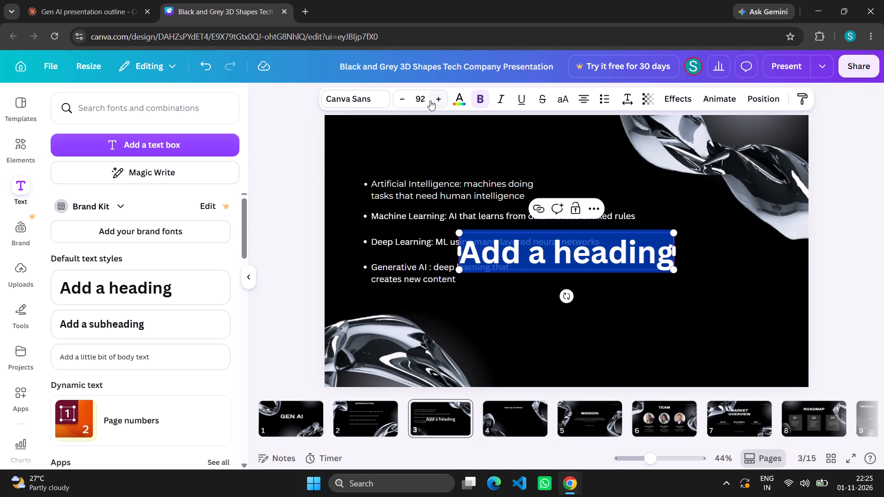
left_click(426, 97)
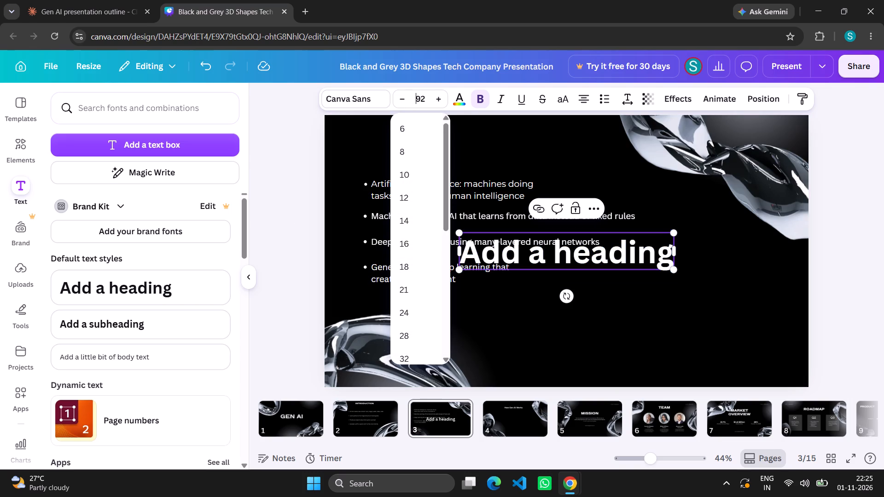
left_click(427, 100)
type("45")
key("Return")
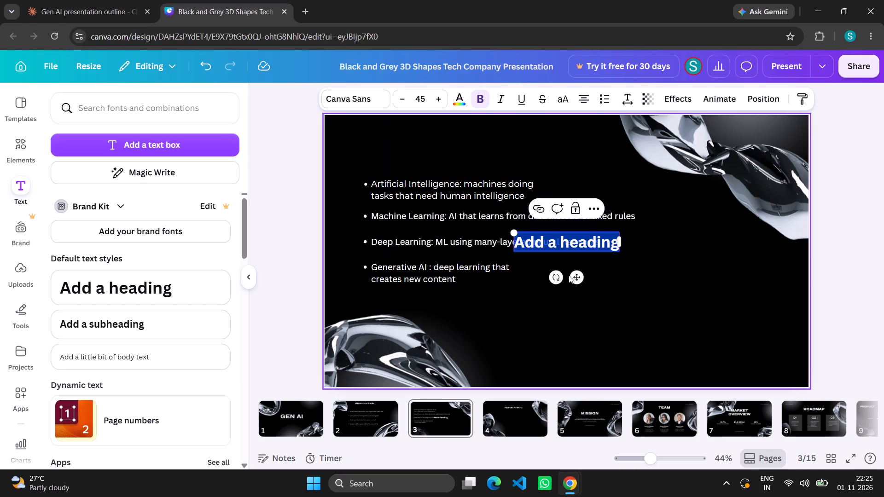
left_click_drag(576, 275, 423, 180)
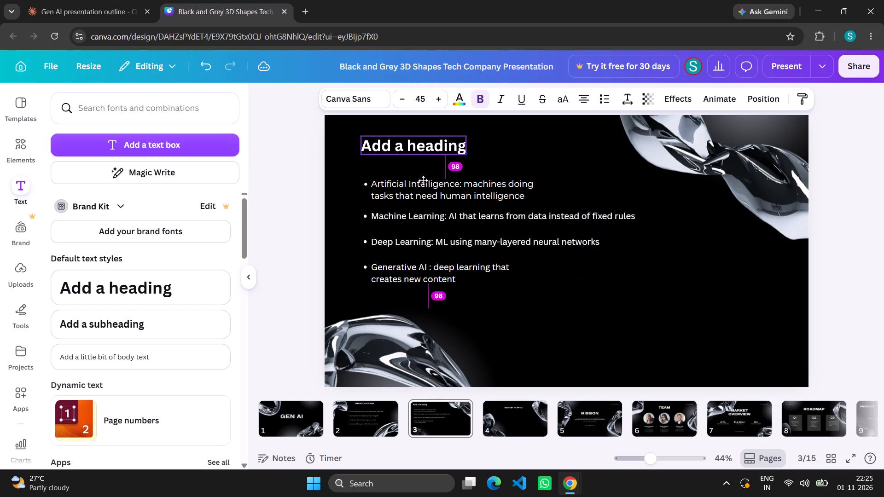
left_click_drag(423, 180, 432, 175)
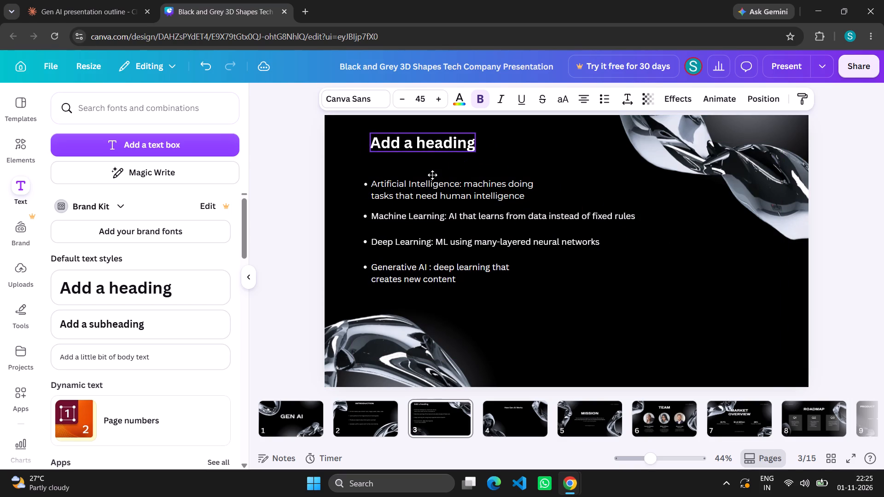
left_click_drag(432, 175, 424, 181)
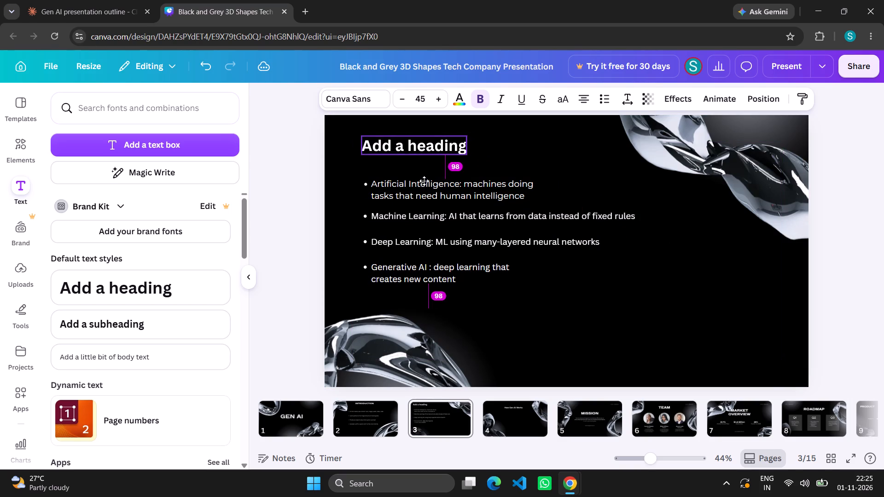
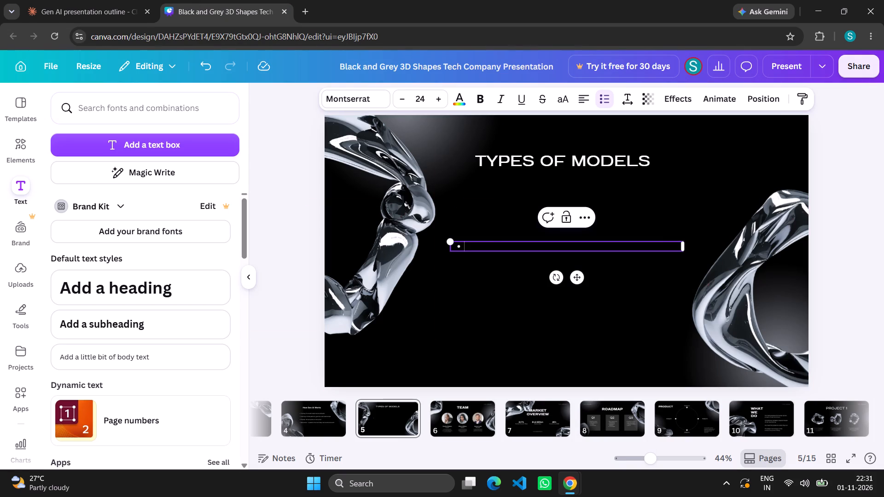
type("LL")
key("m")
key("apostrophe")
key("s")
type(":")
key("space")
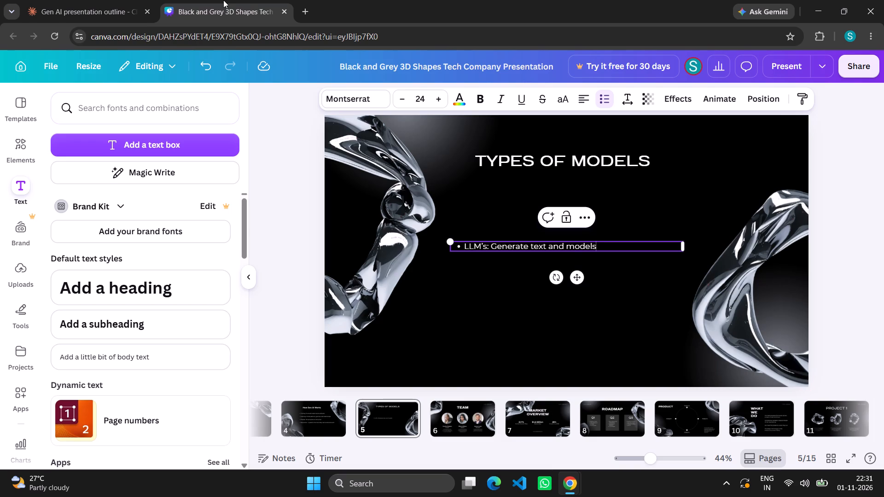
Set the font size of the LLM's bullet text to 25.6.
left_click(439, 98)
left_click(427, 96)
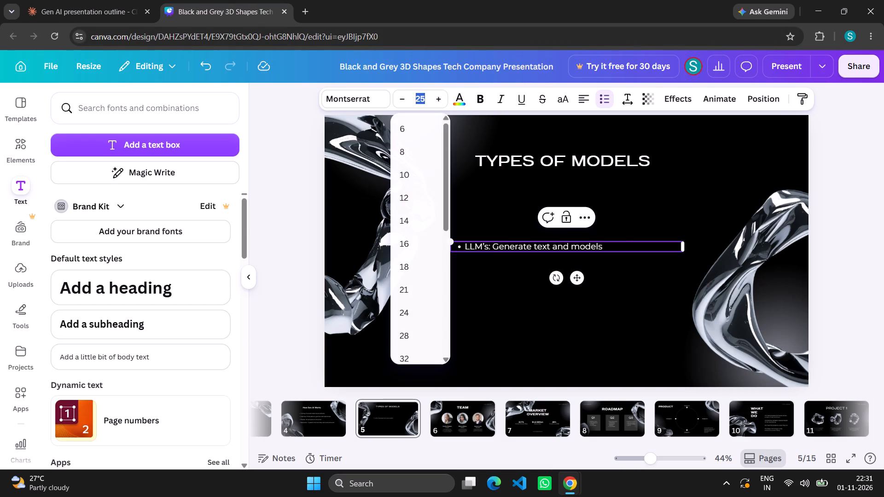
type("25.")
key("6")
key("Return")
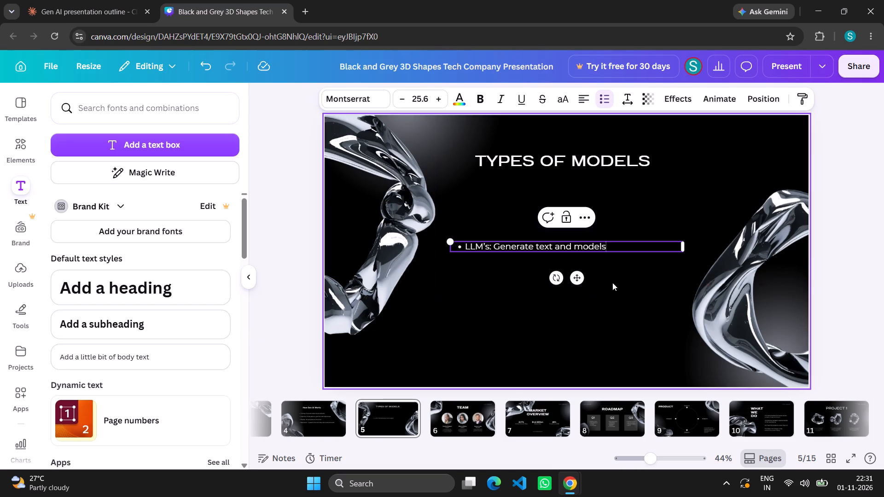
Move the LLM's bullet up beneath the "TYPES OF MODELS" title, keeping it horizontally centred on slide 5.
left_click_drag(573, 279, 571, 242)
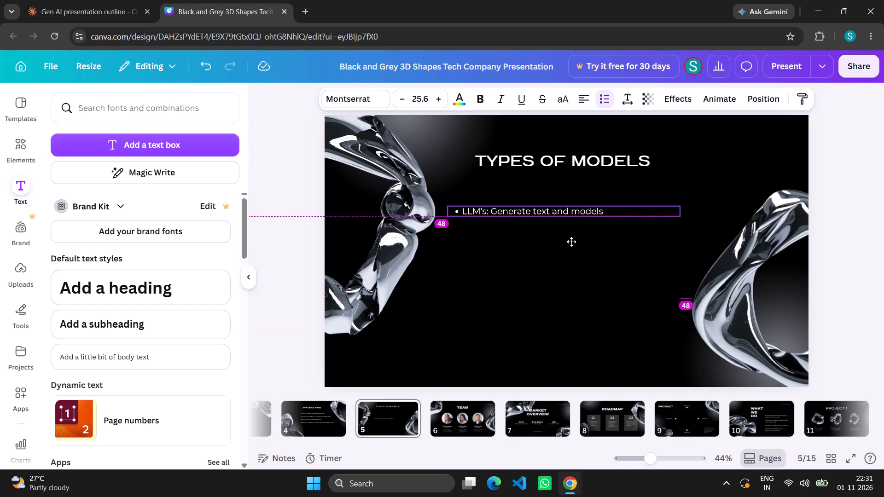
left_click_drag(571, 242, 569, 241)
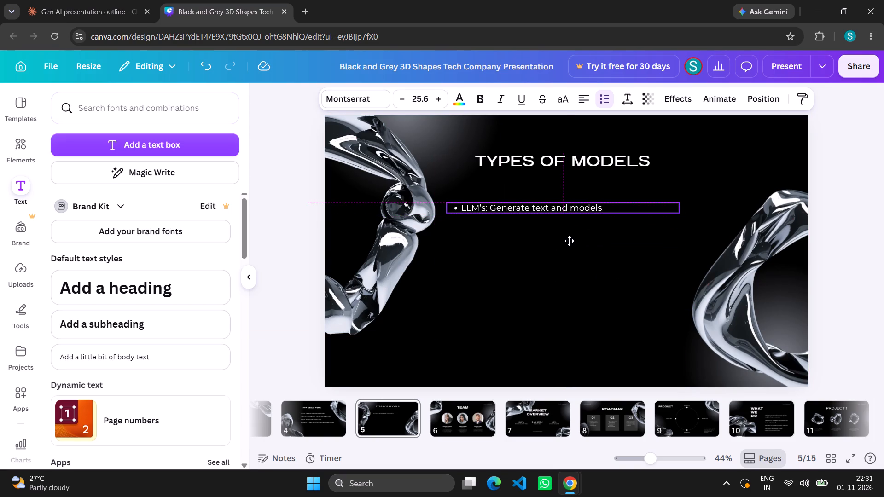
left_click_drag(569, 241, 574, 240)
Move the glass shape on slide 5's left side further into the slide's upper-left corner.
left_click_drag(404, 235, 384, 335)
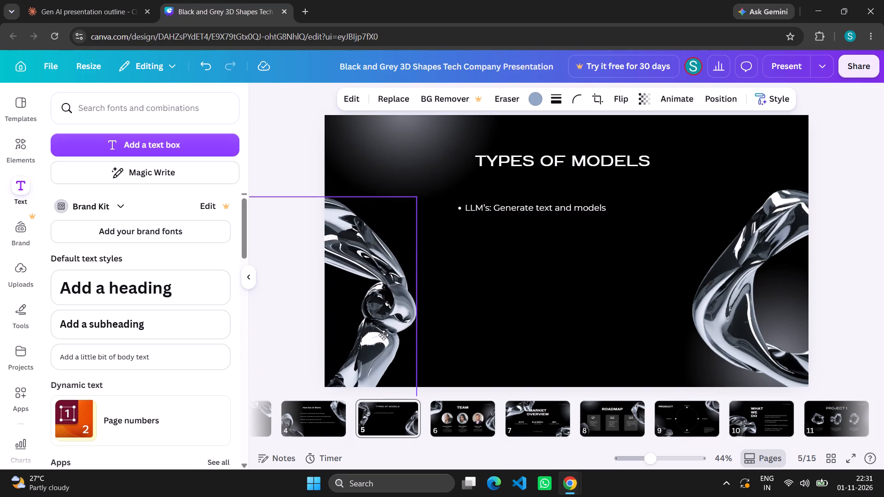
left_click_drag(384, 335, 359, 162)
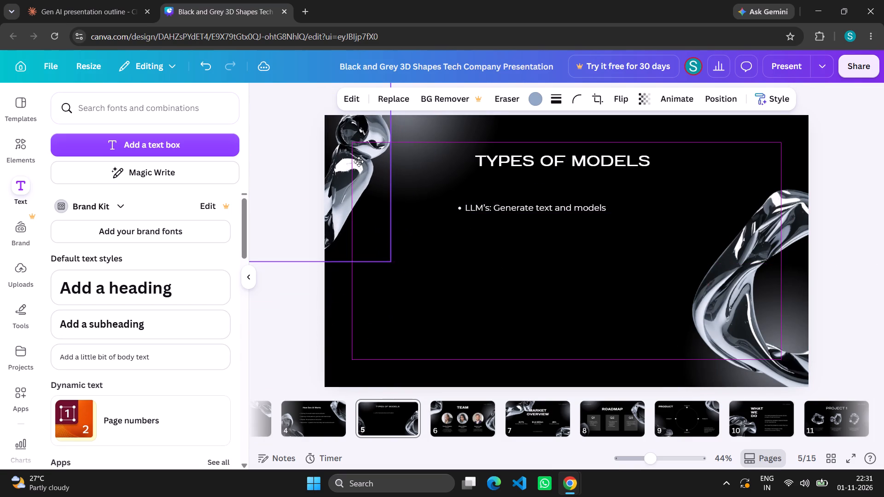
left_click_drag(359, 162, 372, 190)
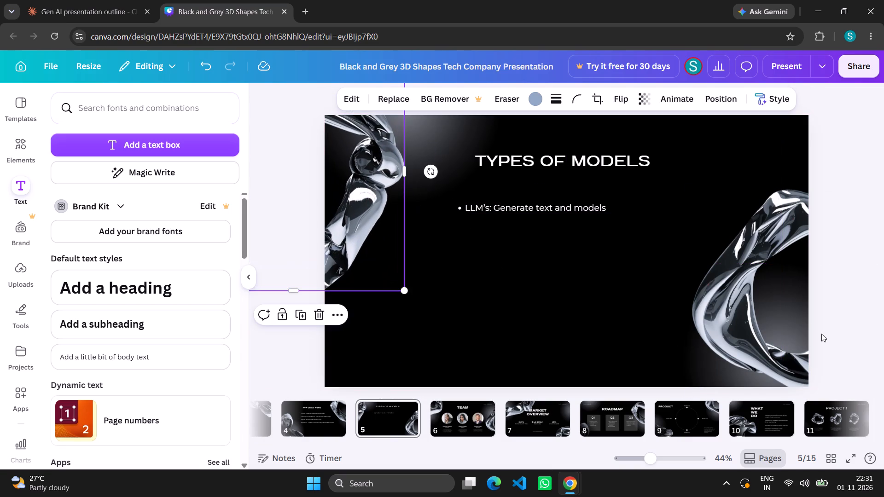
Move the glass shape on slide 5's right side up into the slide's upper-right corner.
left_click_drag(742, 308, 791, 363)
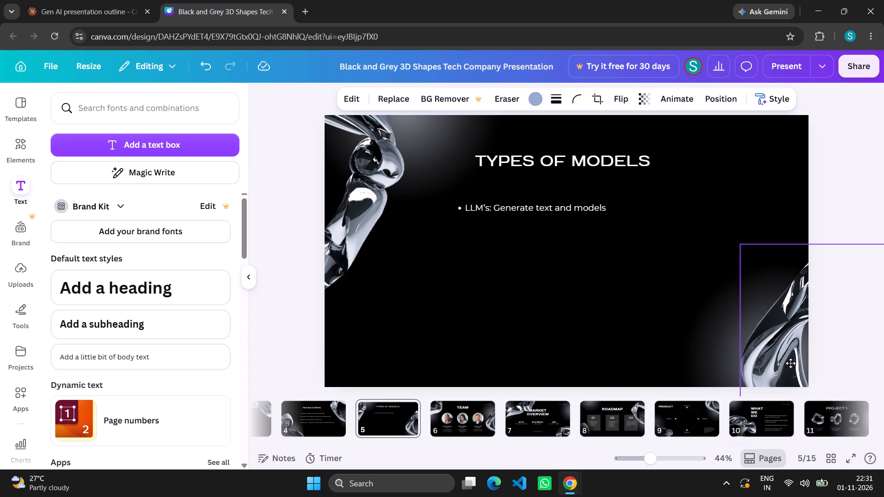
left_click_drag(791, 363, 779, 363)
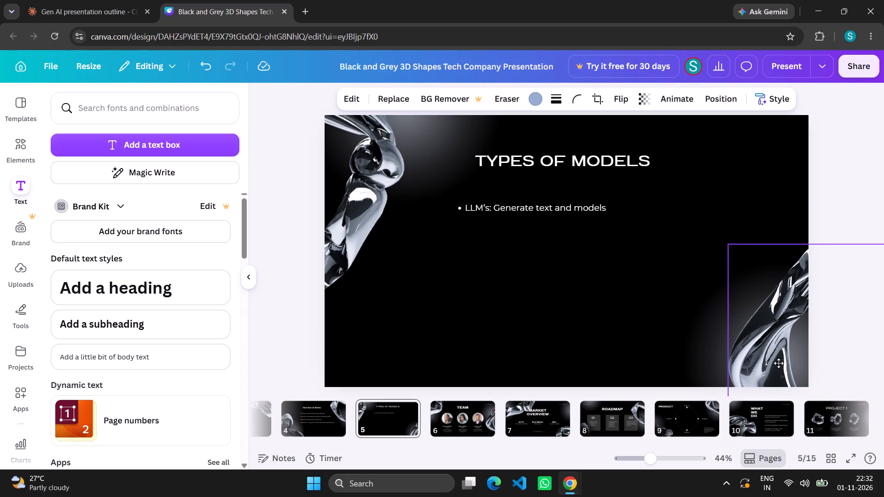
left_click_drag(779, 363, 764, 163)
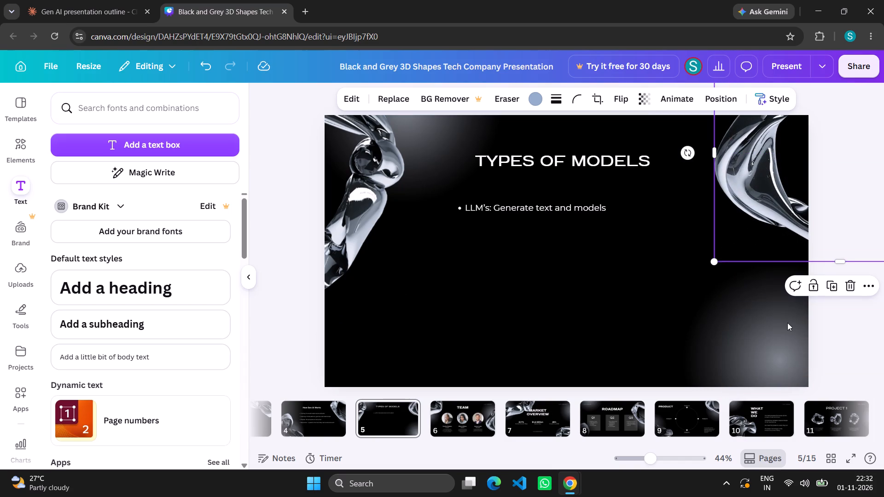
Delete the grey glow in slide 5's lower-right corner.
left_click(787, 323)
left_click(793, 243)
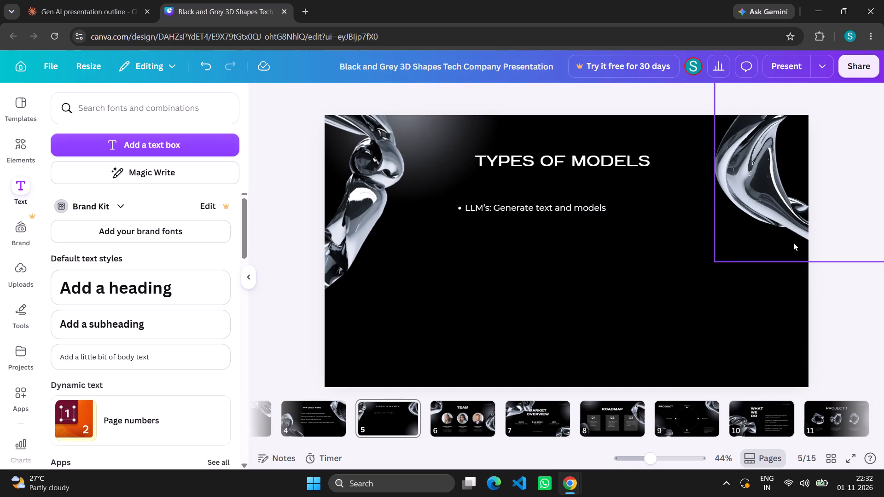
Move the glass shape from slide 5's upper-left corner down into its lower-left corner, partly off the slide.
left_click_drag(362, 182, 408, 331)
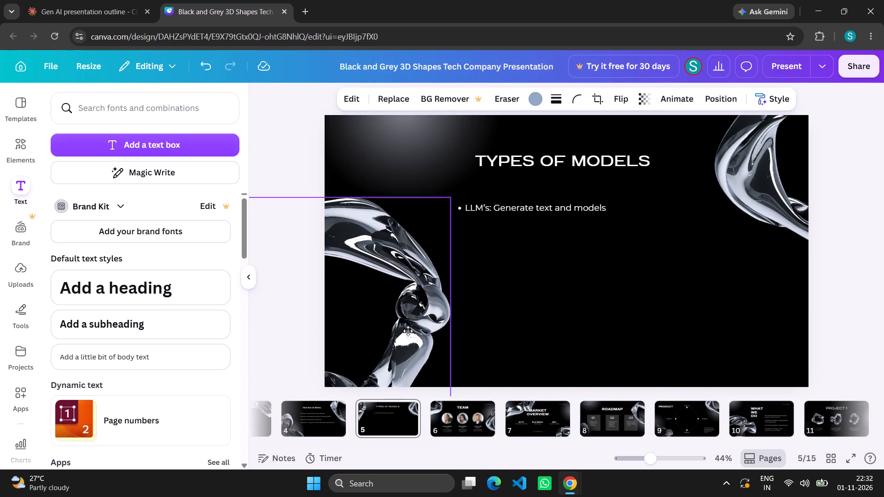
left_click_drag(408, 331, 371, 389)
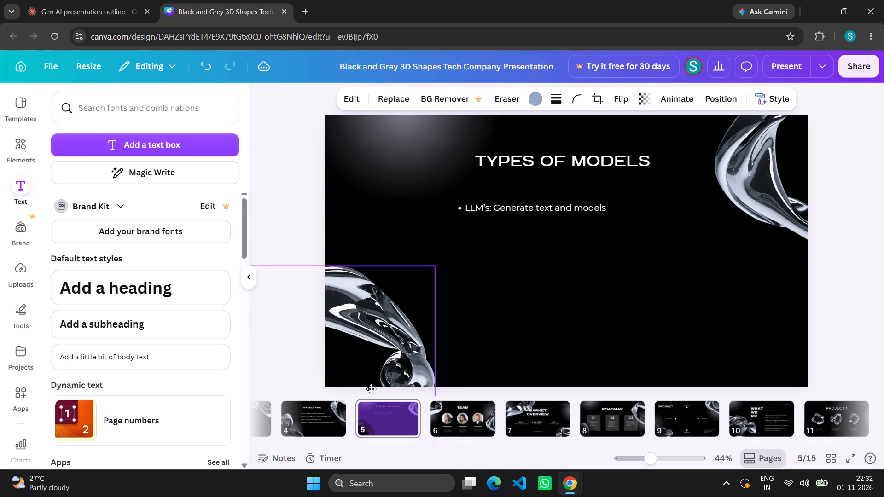
left_click_drag(371, 389, 395, 390)
Delete the grey glow in slide 5's upper-left corner.
left_click(395, 132)
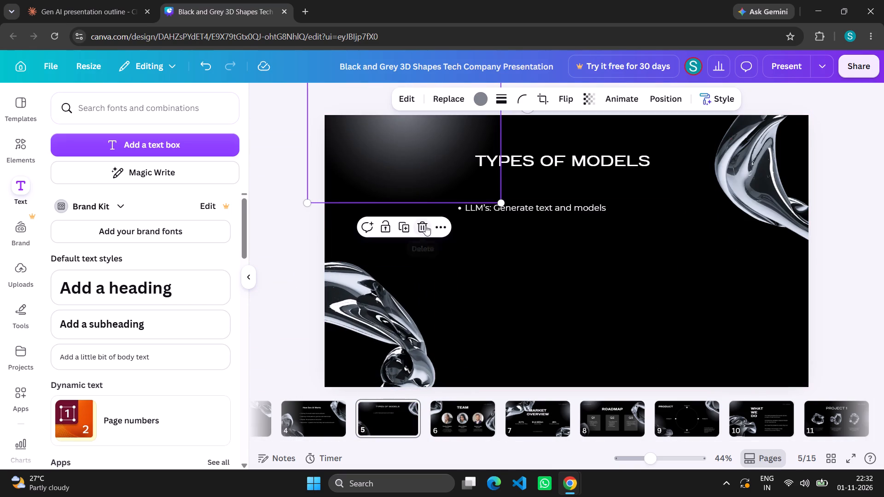
left_click(425, 225)
Shift the "TYPES OF MODELS" title slightly left and up on slide 5.
left_click_drag(528, 162, 505, 156)
Nudge the LLM's bullet slightly right so it sits a little indented beneath the title.
left_click_drag(513, 210, 517, 209)
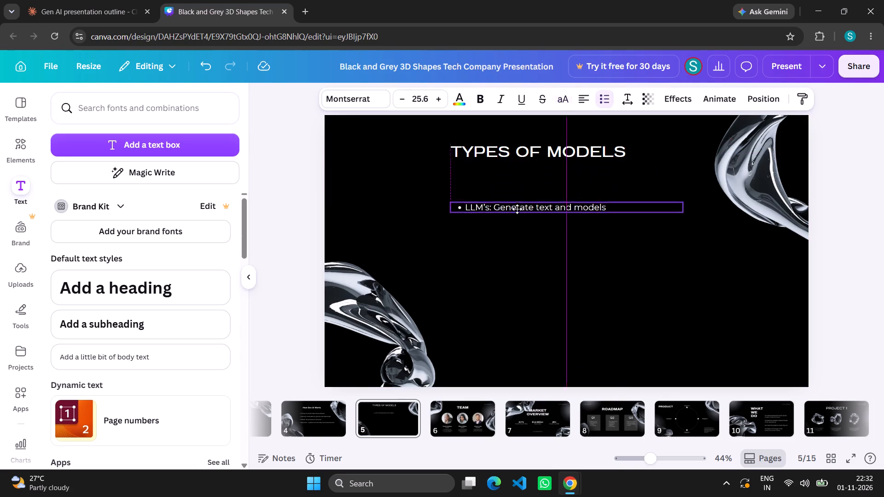
left_click_drag(517, 209, 521, 208)
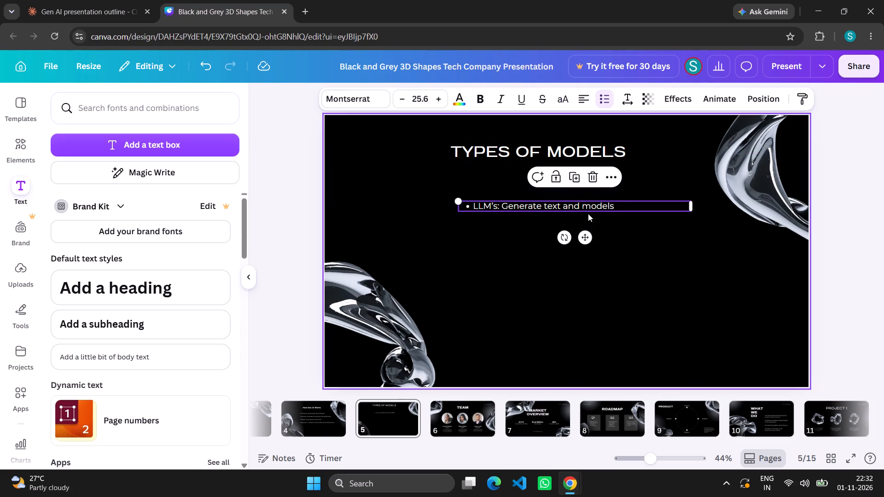
key("ctrl+v")
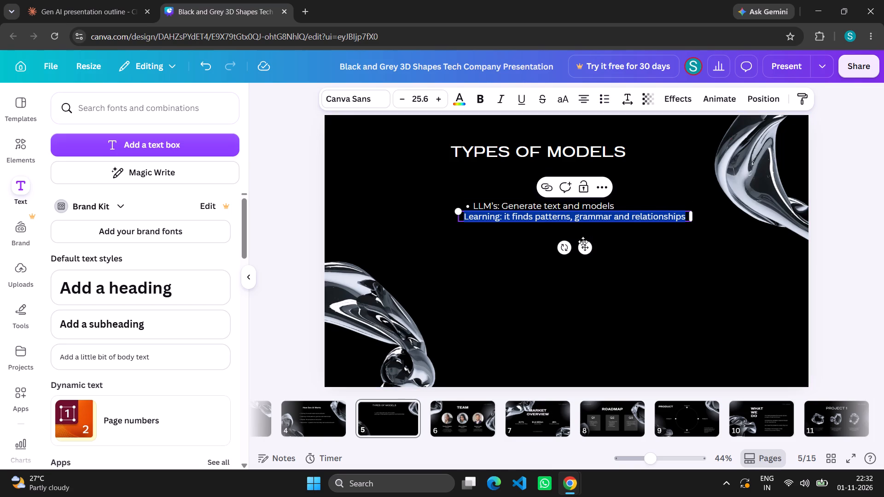
left_click_drag(586, 249, 591, 261)
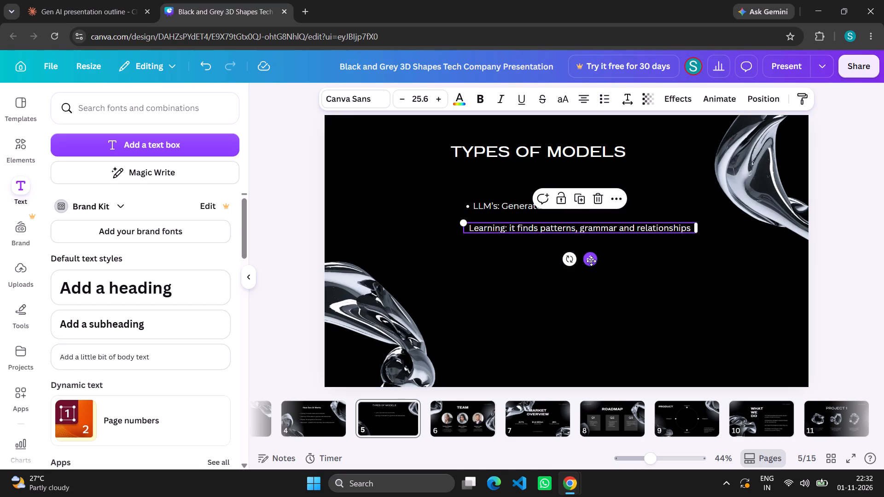
left_click(604, 220)
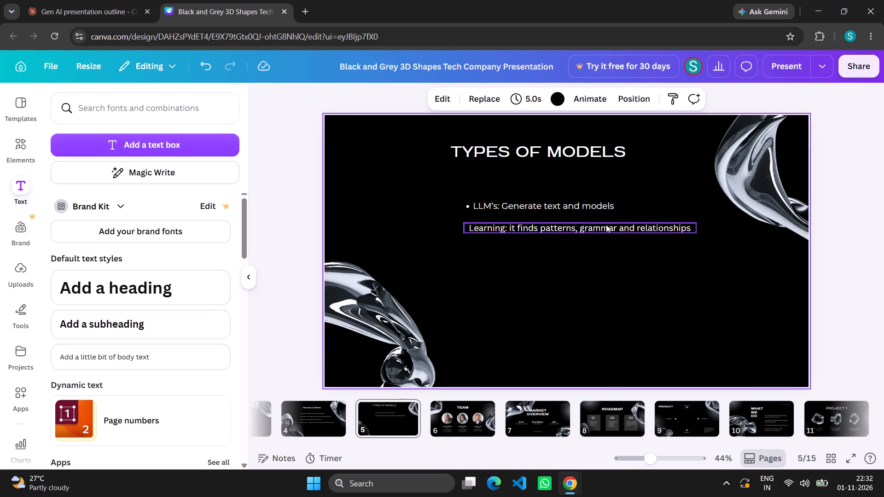
double_click(607, 227)
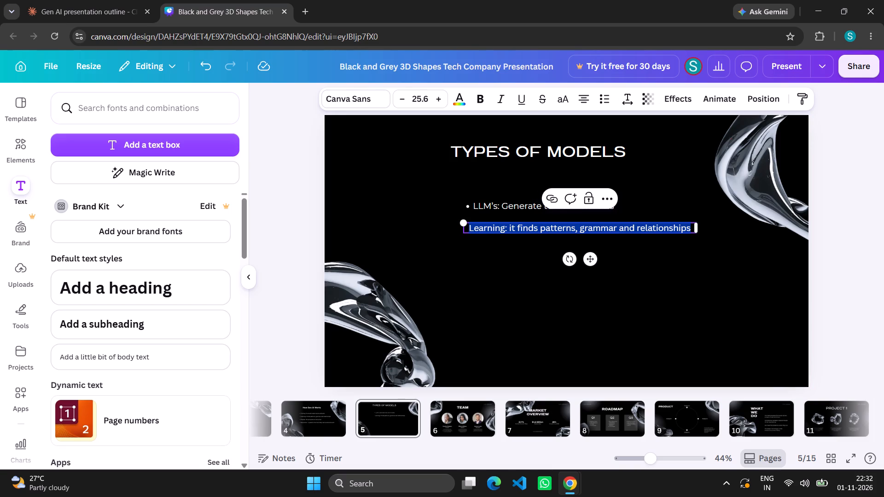
left_click(602, 97)
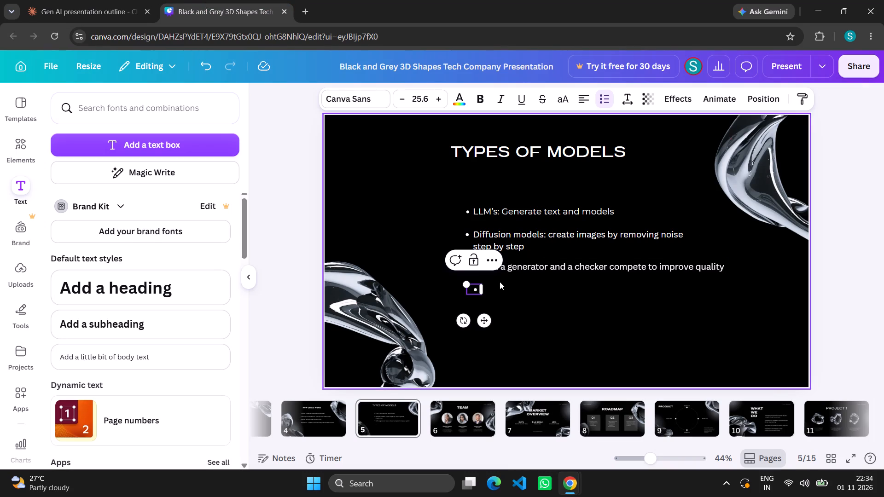
key("ctrl+v")
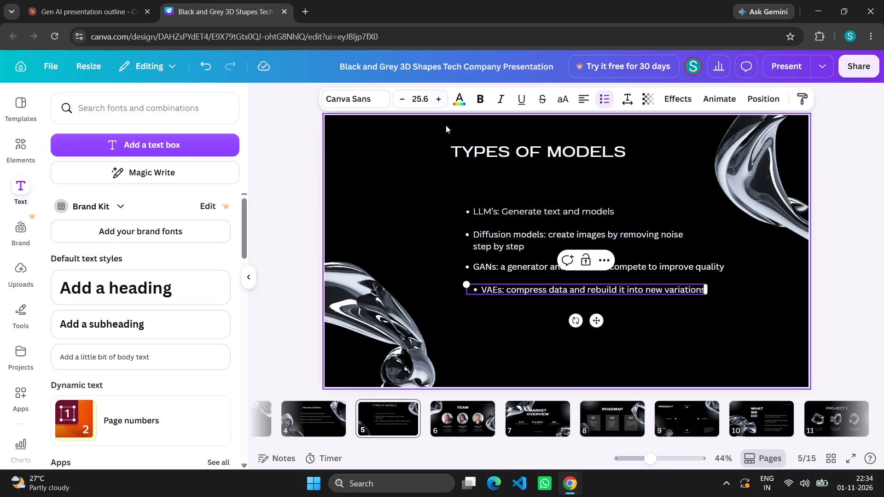
Spread slide 5's four bullets farther apart, moving VAEs and GANs down and LLM's and Diffusion models up.
left_click(551, 295)
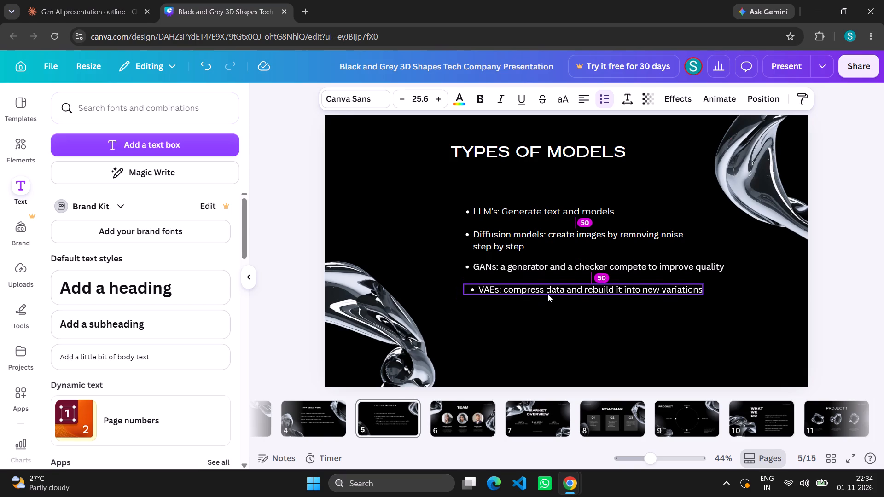
left_click(560, 355)
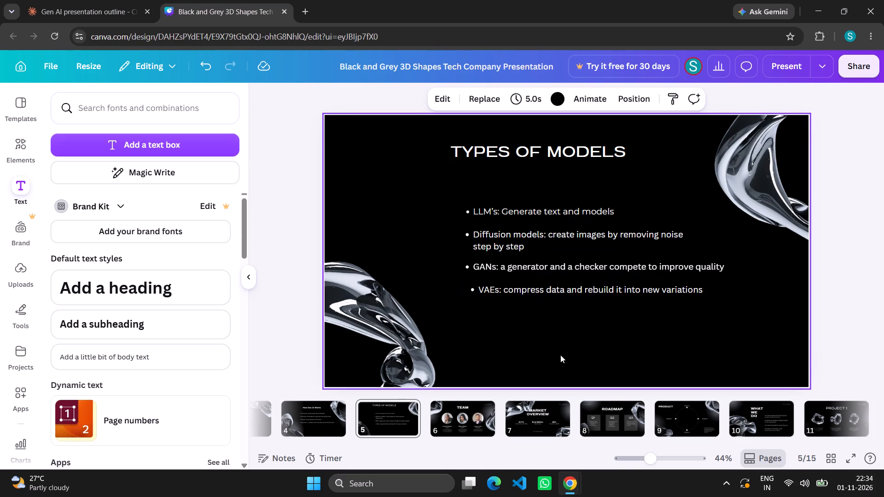
left_click_drag(548, 291, 543, 315)
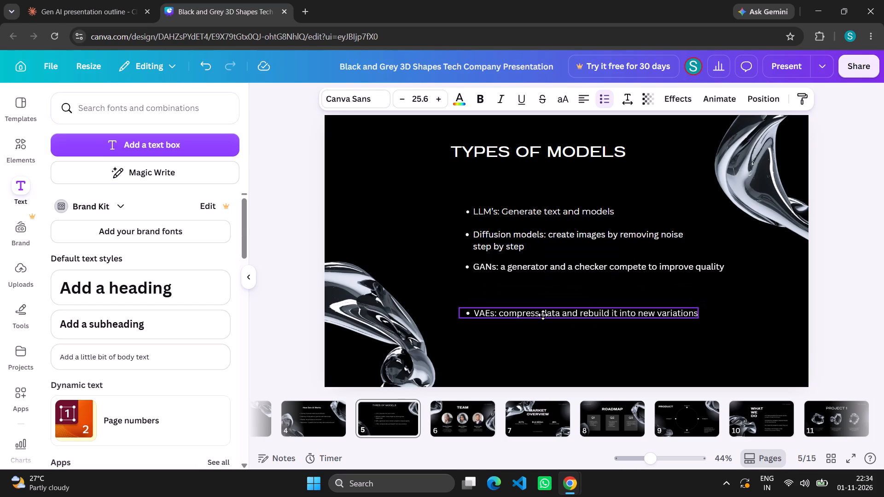
left_click_drag(543, 315, 544, 315)
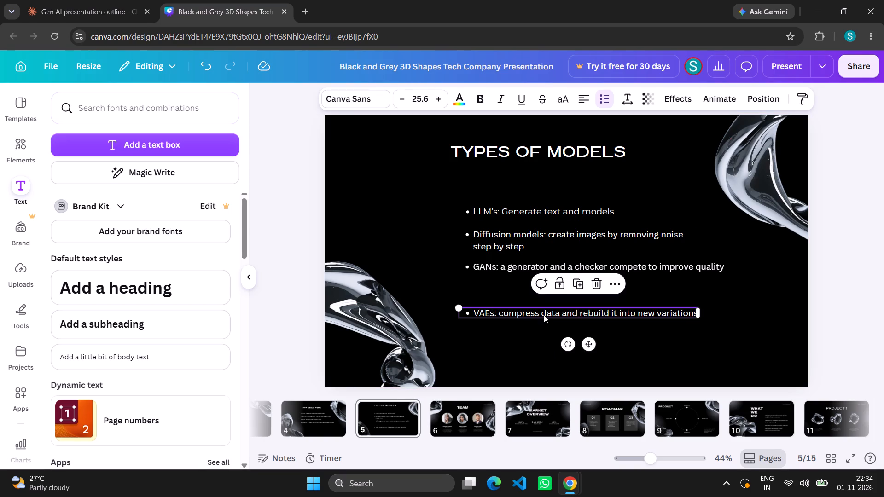
left_click_drag(532, 262, 531, 272)
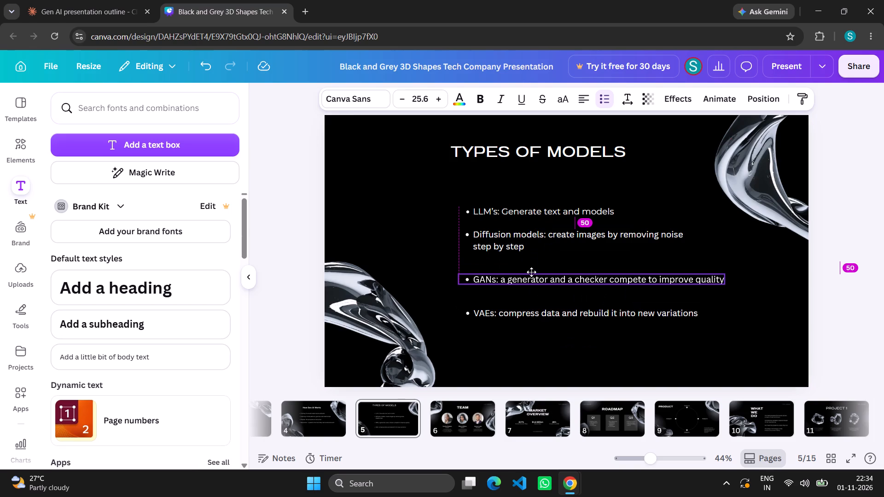
left_click_drag(531, 272, 532, 272)
left_click_drag(524, 214, 522, 197)
left_click_drag(526, 237, 519, 231)
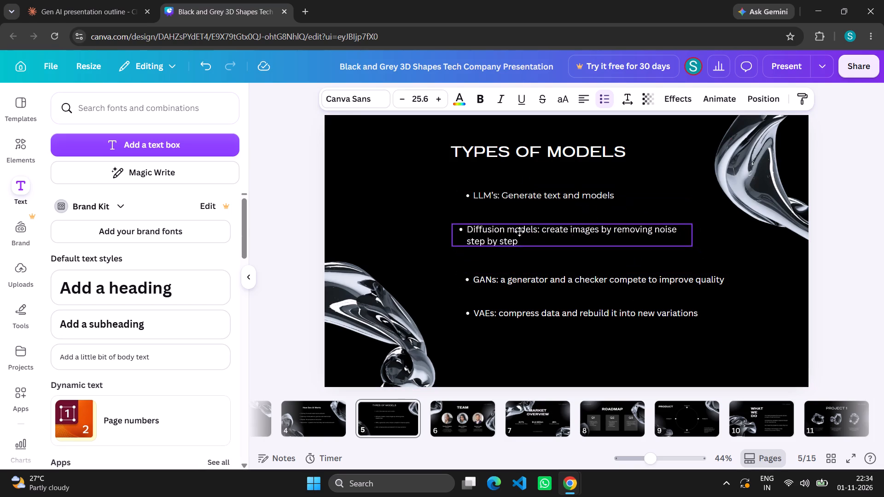
left_click_drag(519, 231, 522, 235)
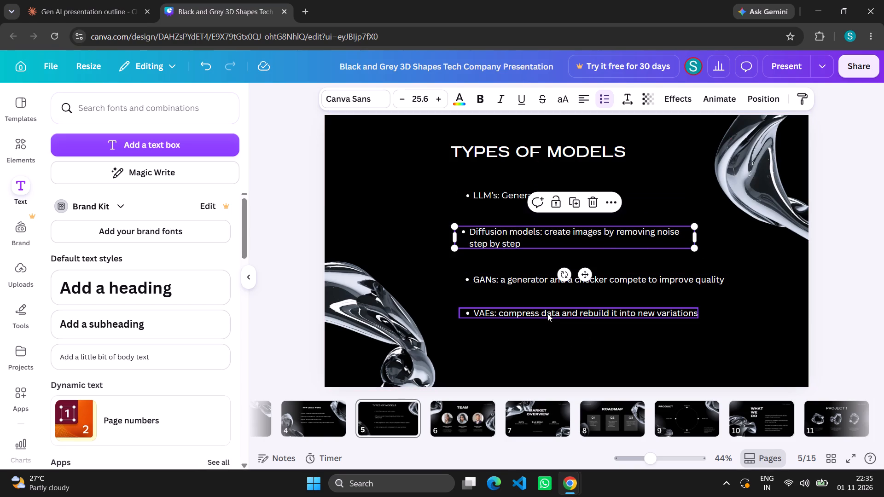
left_click(547, 313)
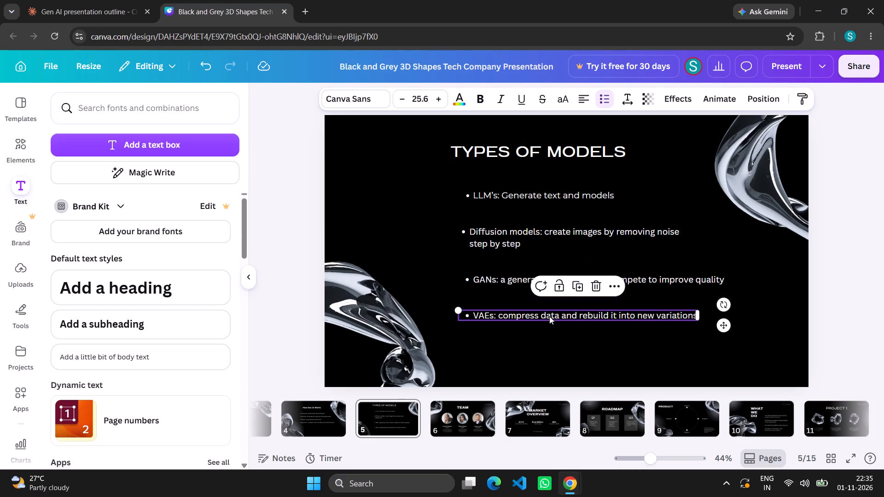
left_click(556, 342)
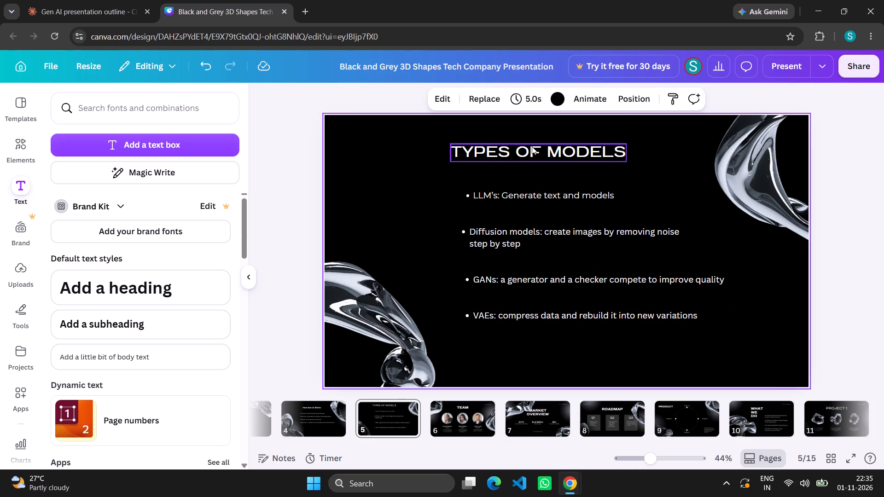
Move the TYPES OF MODELS title slightly up and to the right, above the bullets.
left_click_drag(532, 146, 543, 140)
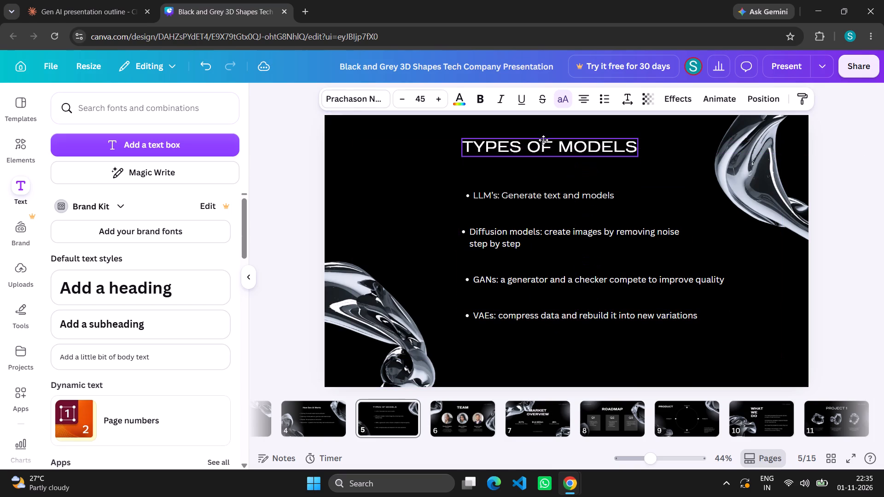
left_click_drag(543, 140, 542, 139)
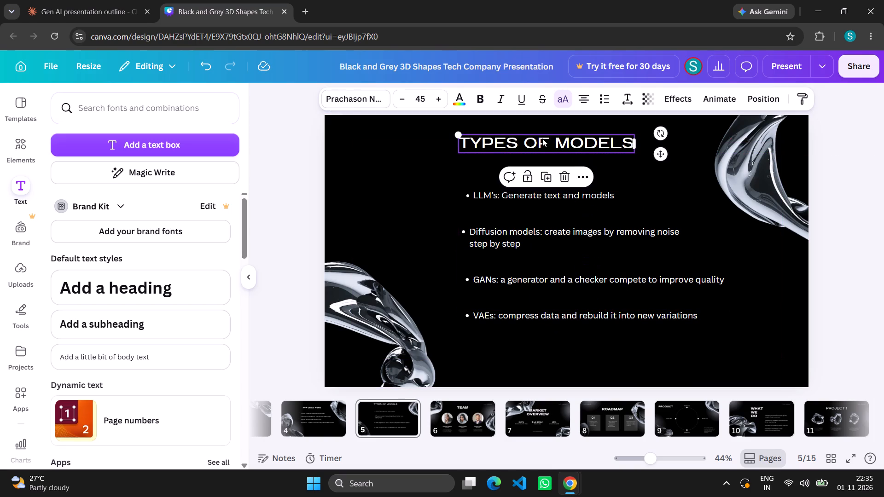
left_click(649, 347)
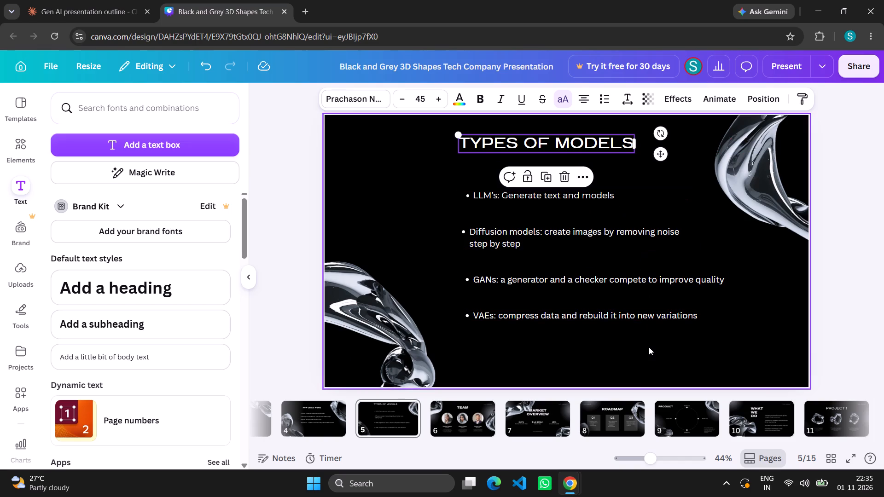
Spread out the bullets on slide 4, moving Generation and Prompt down and Training up.
scroll(453, 407, "right", 1)
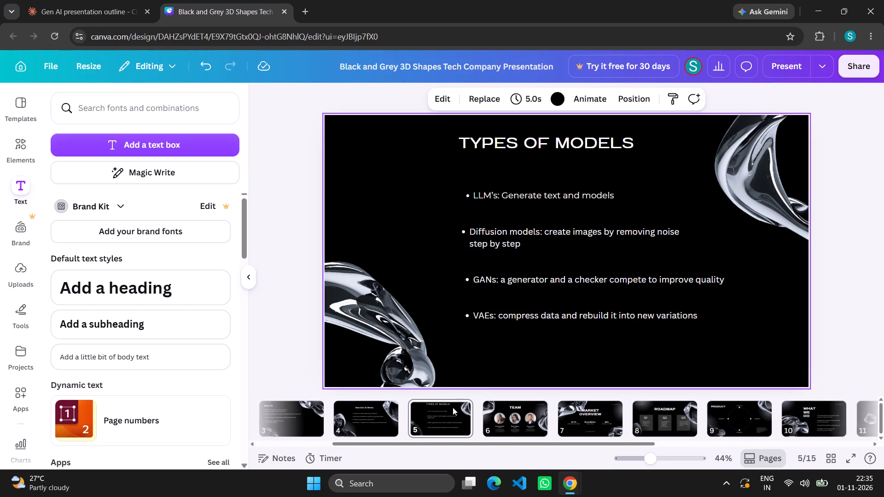
scroll(453, 407, "right", 1)
left_click(359, 410)
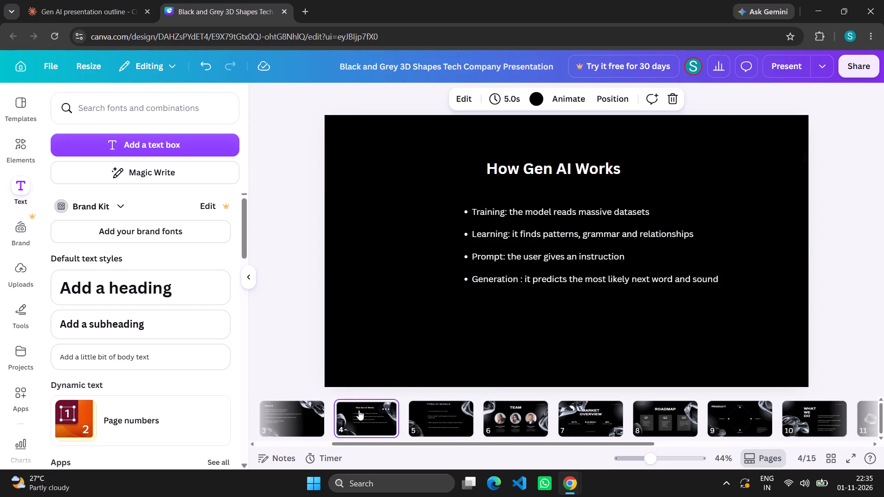
scroll(359, 410, "right", 1)
left_click(550, 260)
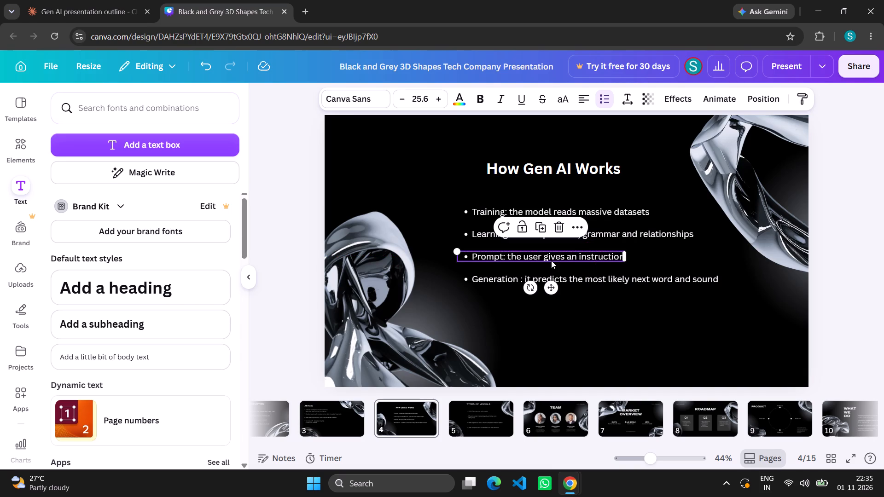
left_click(539, 347)
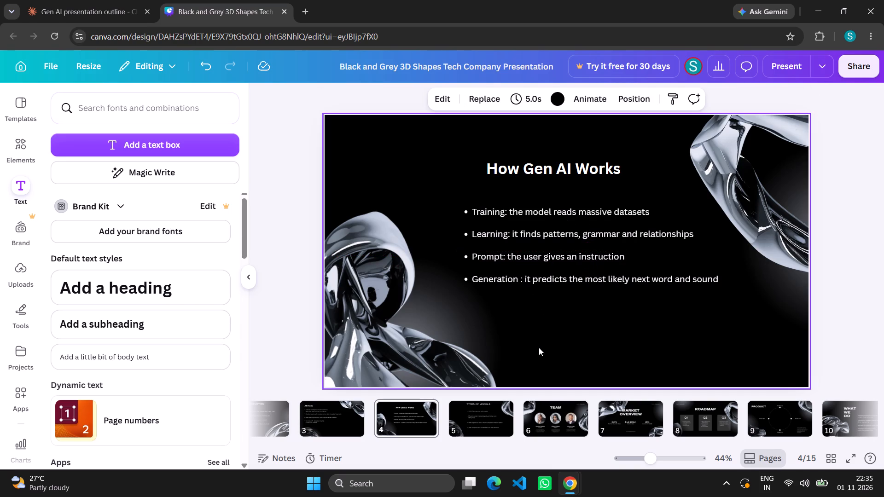
left_click_drag(558, 277, 565, 308)
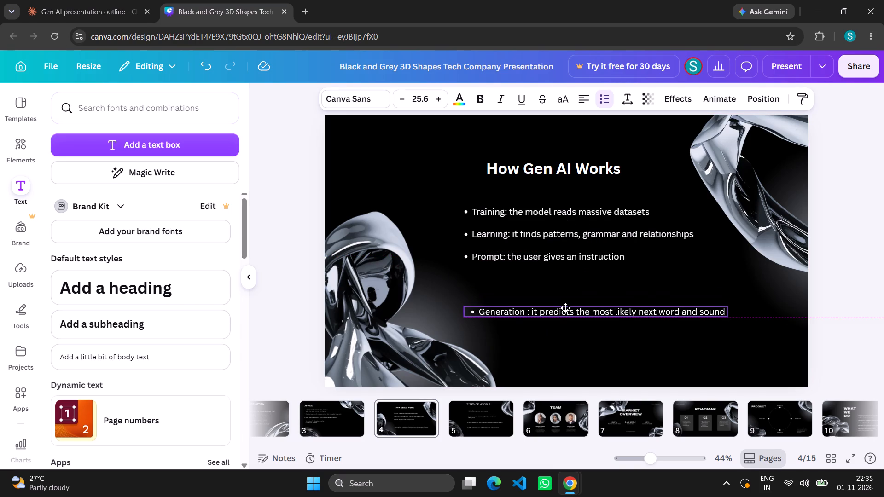
left_click_drag(565, 308, 560, 308)
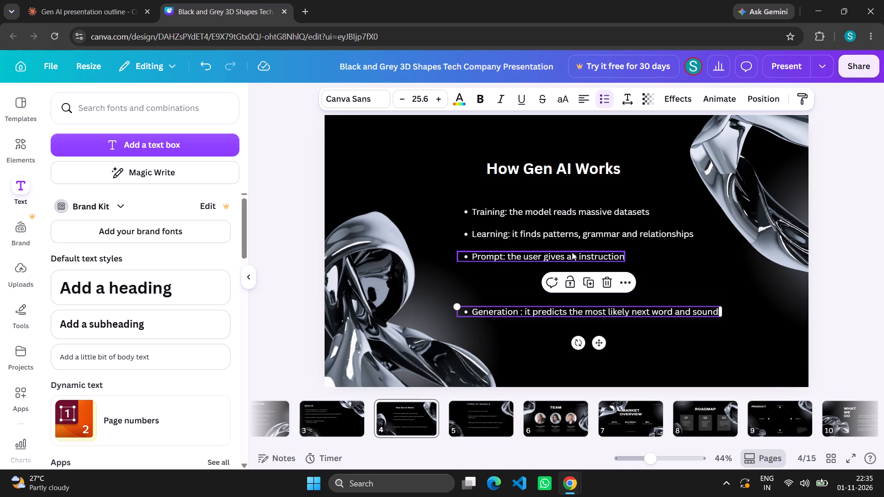
left_click_drag(572, 253, 576, 271)
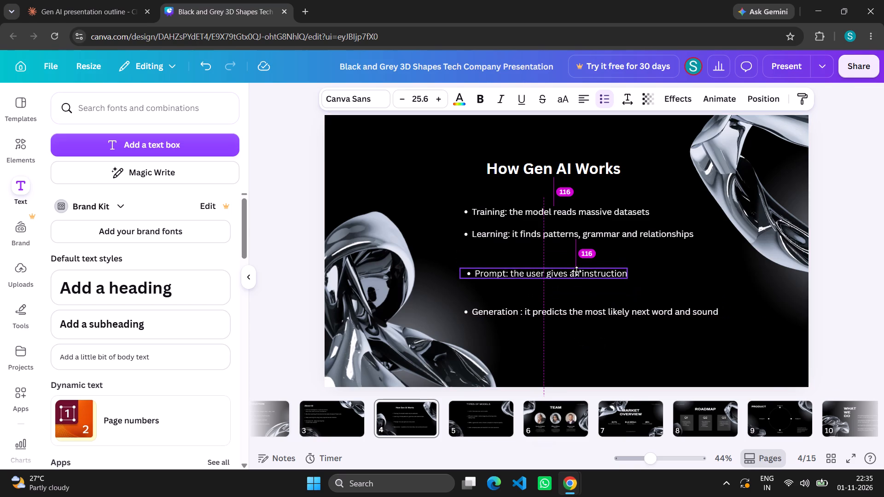
left_click_drag(576, 271, 576, 269)
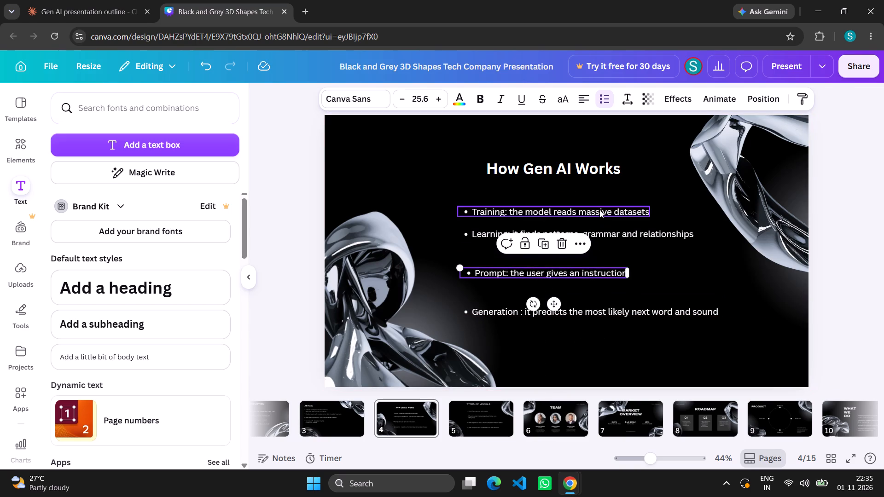
left_click_drag(599, 210, 597, 197)
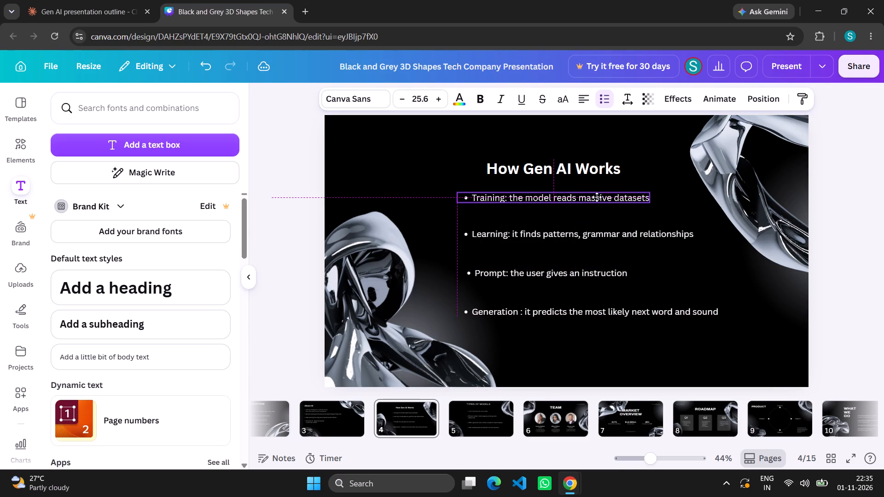
left_click_drag(597, 197, 599, 191)
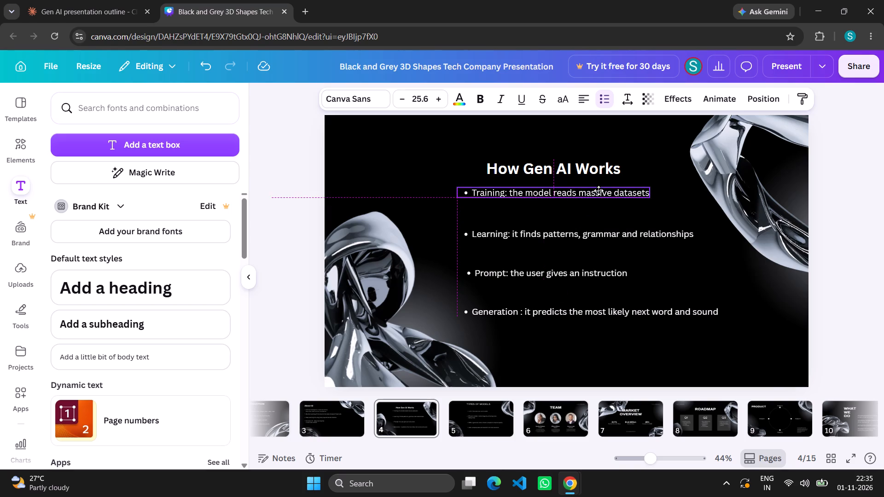
left_click_drag(599, 191, 599, 193)
Move the How Gen AI Works title up, away from the Training bullet.
left_click_drag(613, 172, 611, 144)
On slide 3, move the About AI title to the top centre of the slide, above the bullets.
scroll(390, 411, "right", 1)
left_click(364, 420)
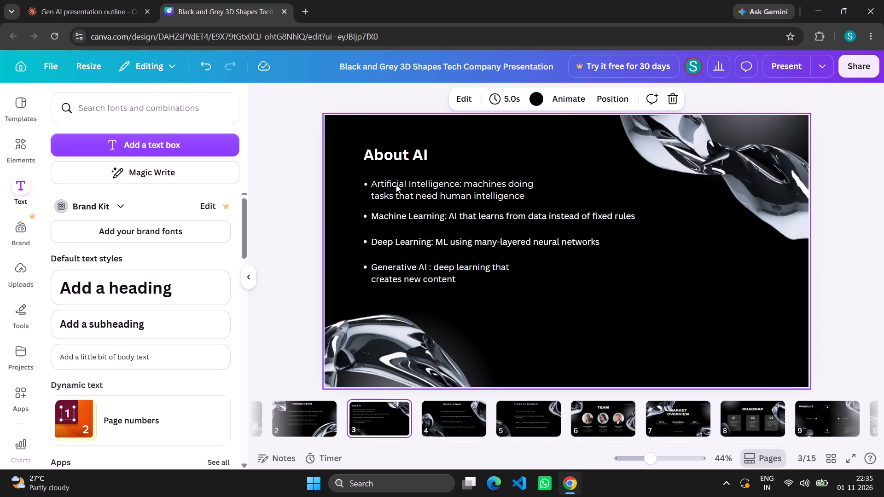
left_click_drag(405, 160, 516, 148)
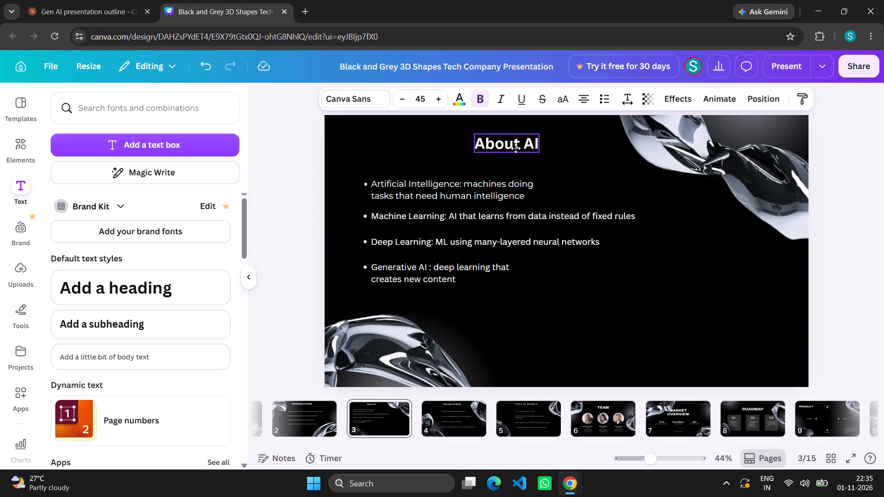
left_click_drag(516, 148, 522, 146)
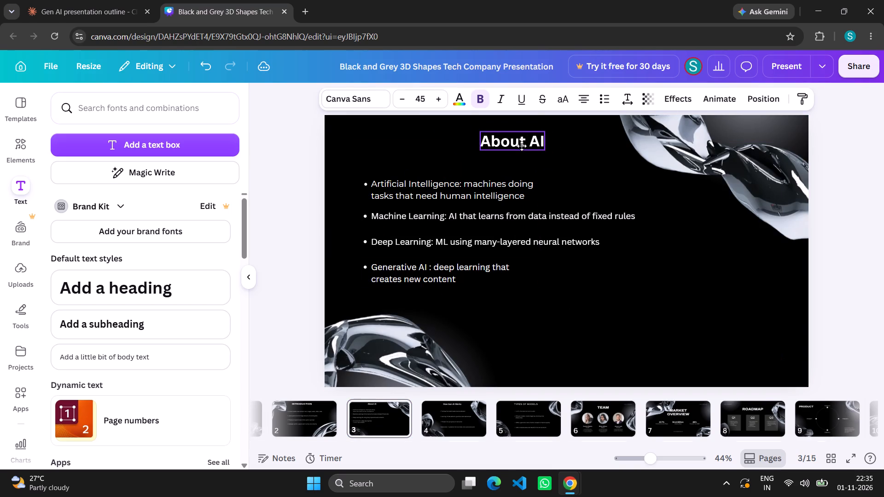
left_click_drag(522, 146, 559, 150)
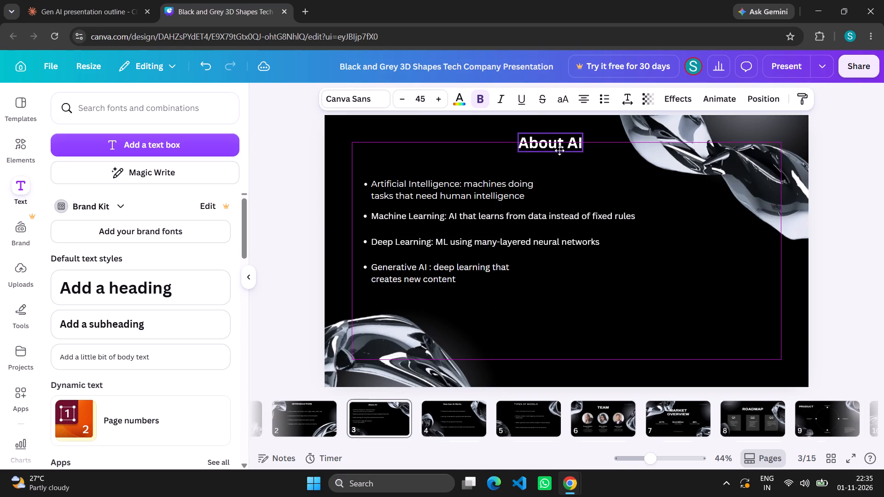
left_click_drag(559, 150, 551, 147)
Shift slide 3's four bullets right and down, lined up in one column with wider spacing beneath the title.
left_click_drag(424, 280, 514, 311)
left_click_drag(503, 237, 542, 253)
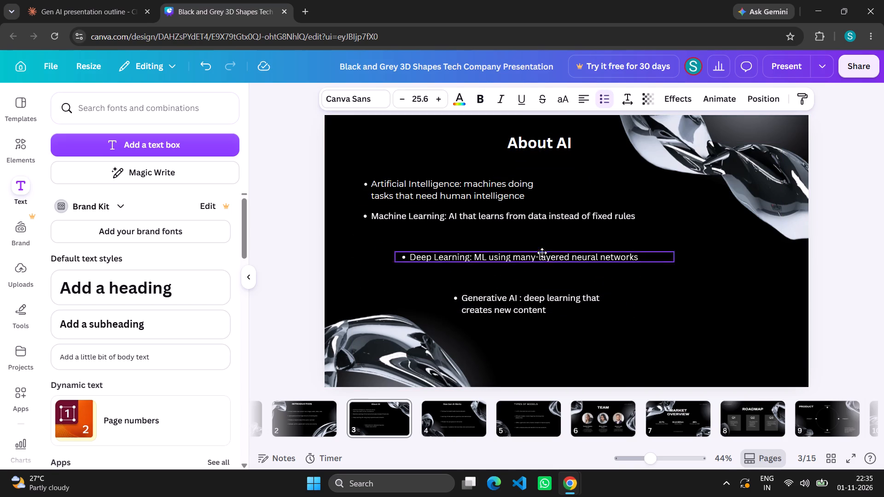
left_click_drag(542, 253, 588, 260)
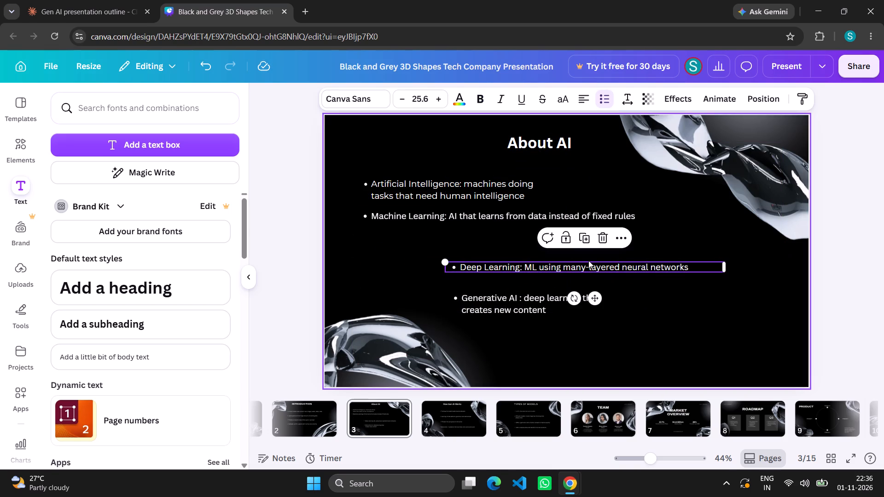
left_click_drag(525, 210, 611, 229)
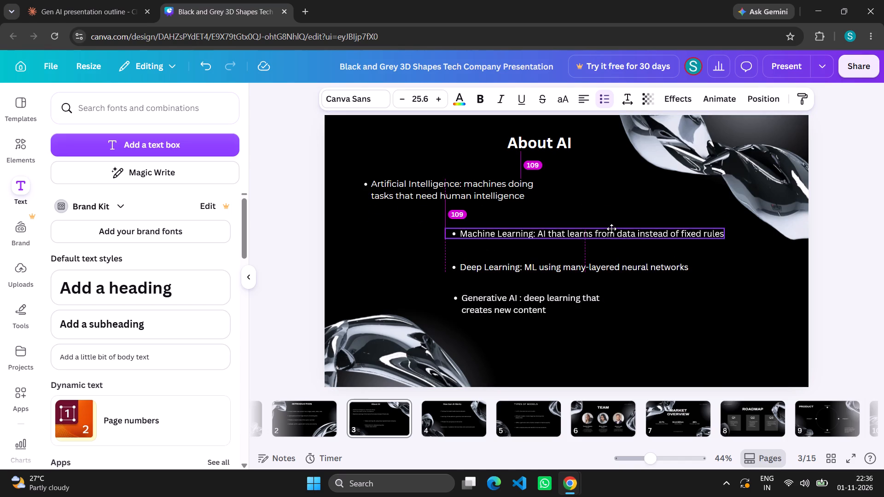
left_click_drag(611, 229, 614, 229)
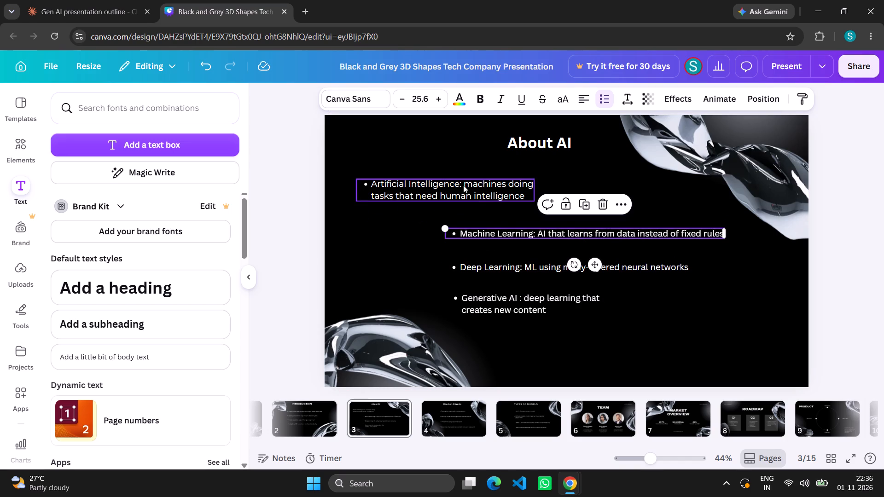
left_click_drag(463, 185, 552, 201)
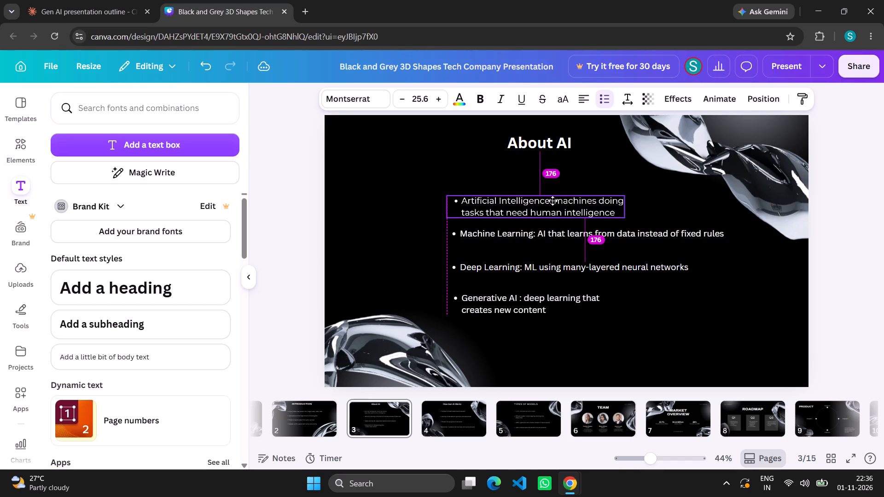
left_click_drag(552, 201, 553, 201)
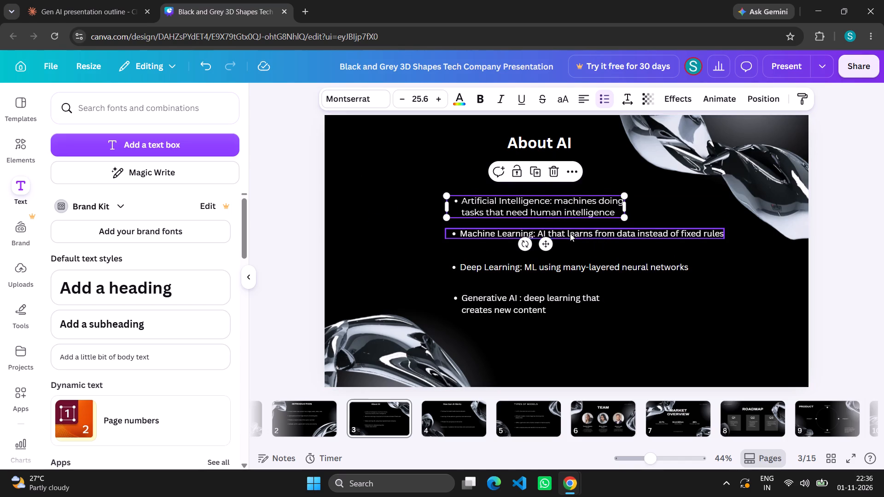
left_click_drag(570, 233, 572, 238)
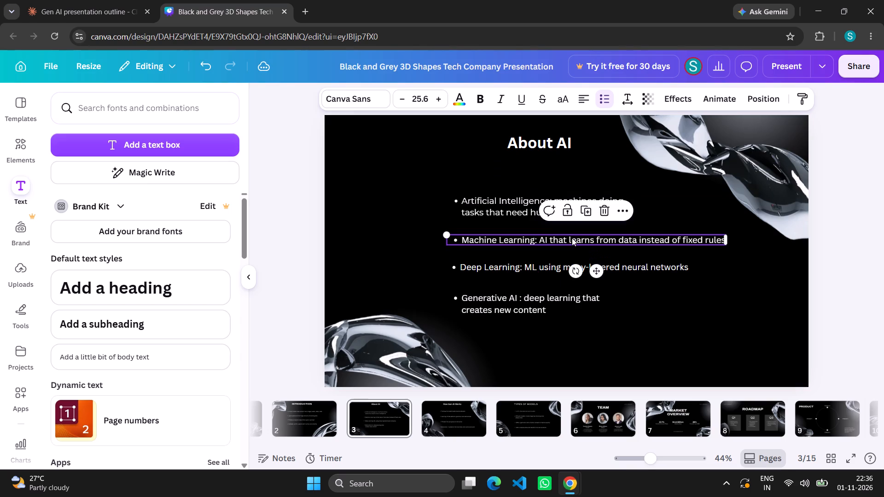
left_click(566, 296)
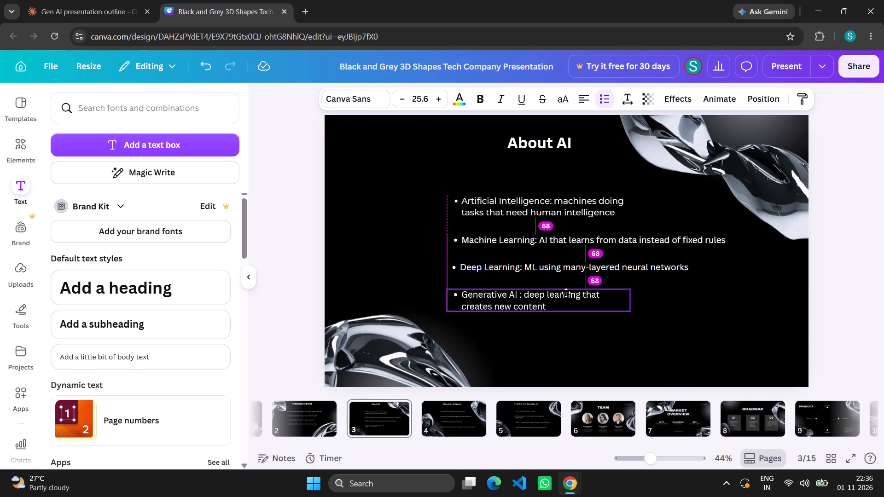
left_click(649, 330)
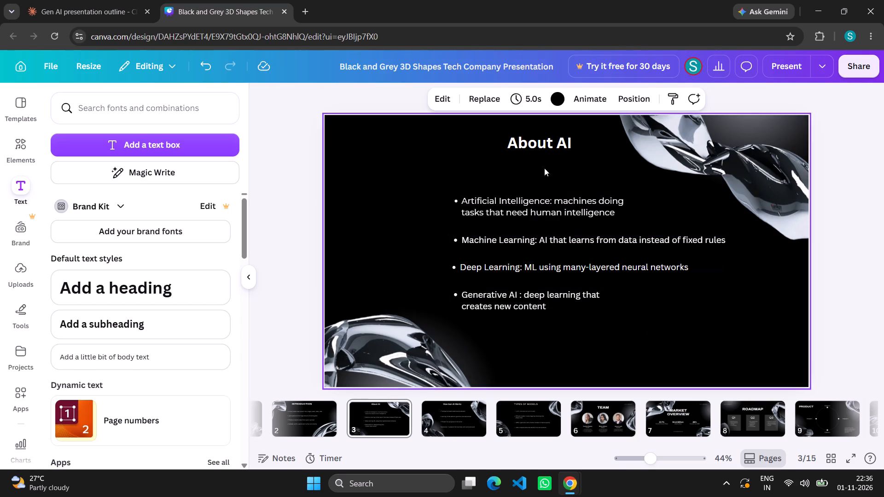
Reposition the About AI title in the upper-left corner of slide 3.
left_click_drag(536, 150, 536, 163)
left_click(639, 333)
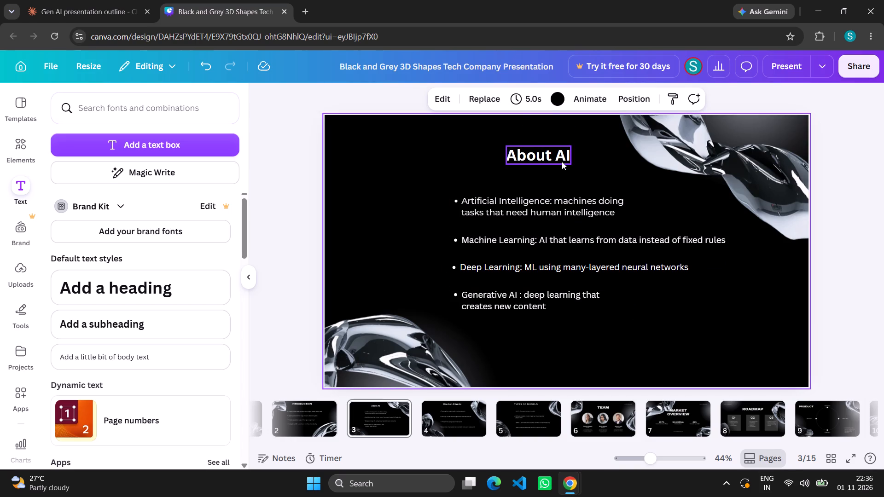
left_click_drag(562, 162, 413, 150)
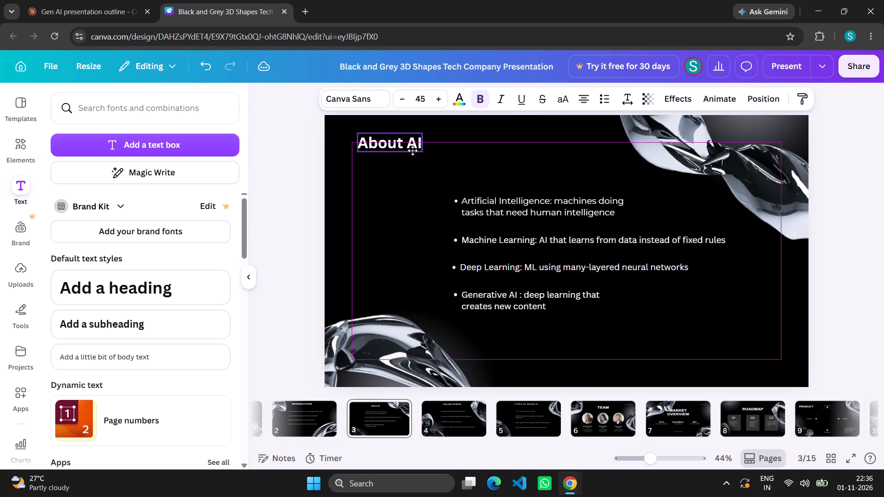
left_click_drag(413, 150, 413, 150)
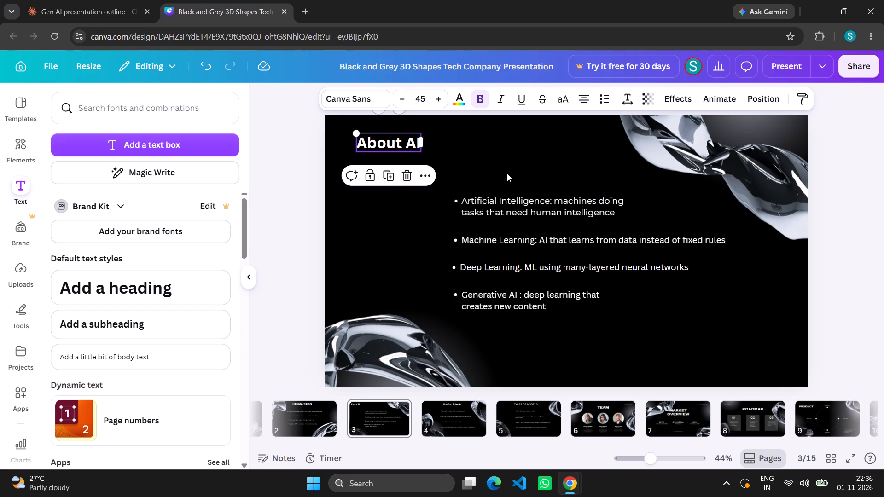
left_click(507, 173)
On the TEAM slide, delete the three portrait photos while keeping their circular frames.
left_click(453, 432)
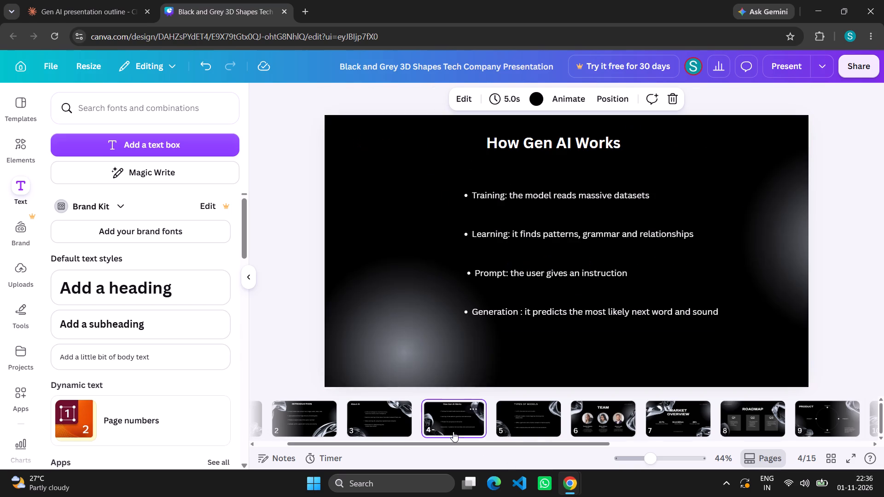
left_click(613, 425)
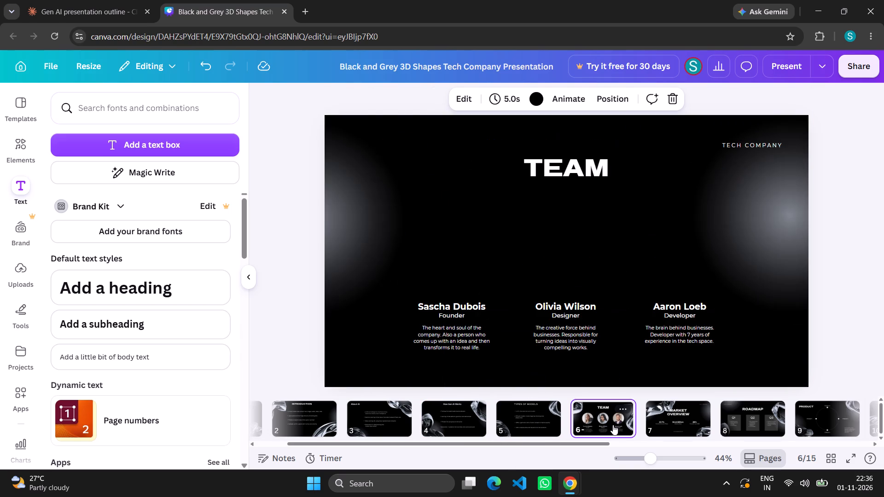
left_click(439, 242)
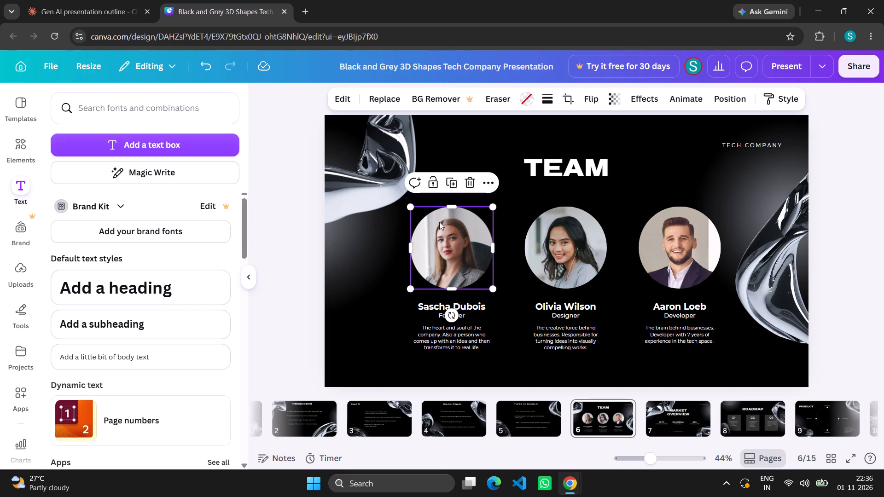
left_click(473, 180)
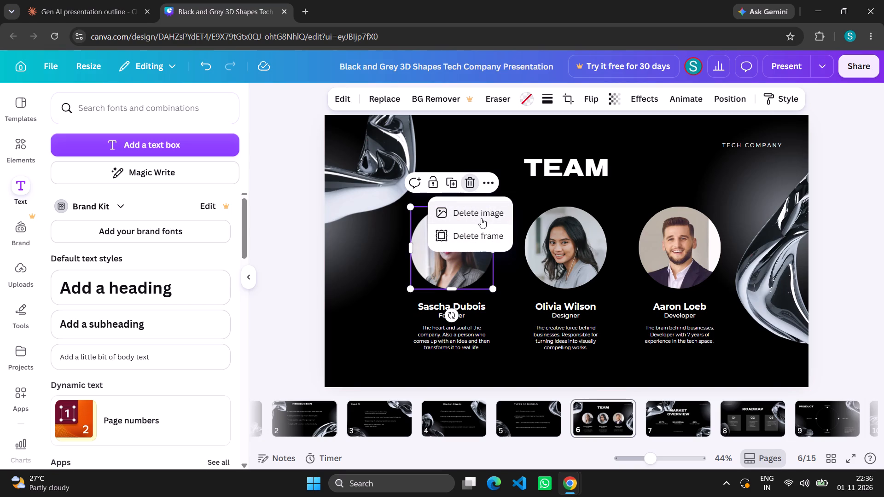
left_click(481, 218)
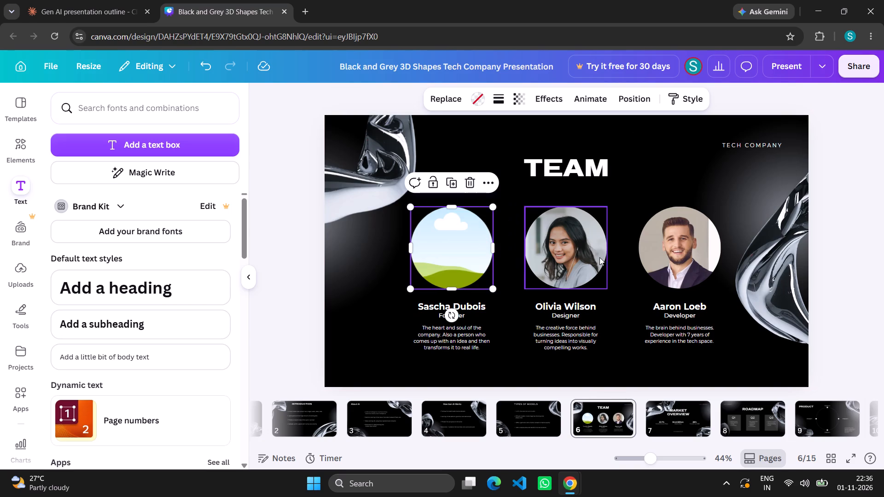
left_click(594, 261)
left_click(583, 181)
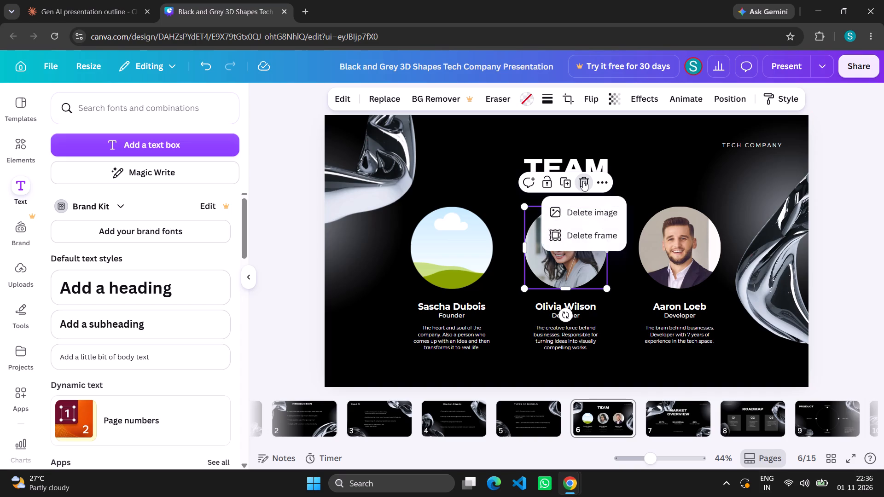
left_click(588, 212)
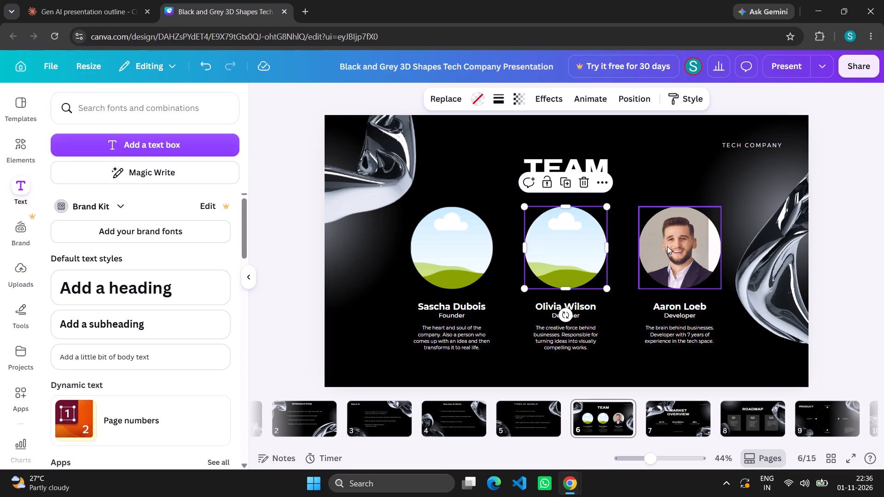
left_click(667, 246)
left_click(704, 188)
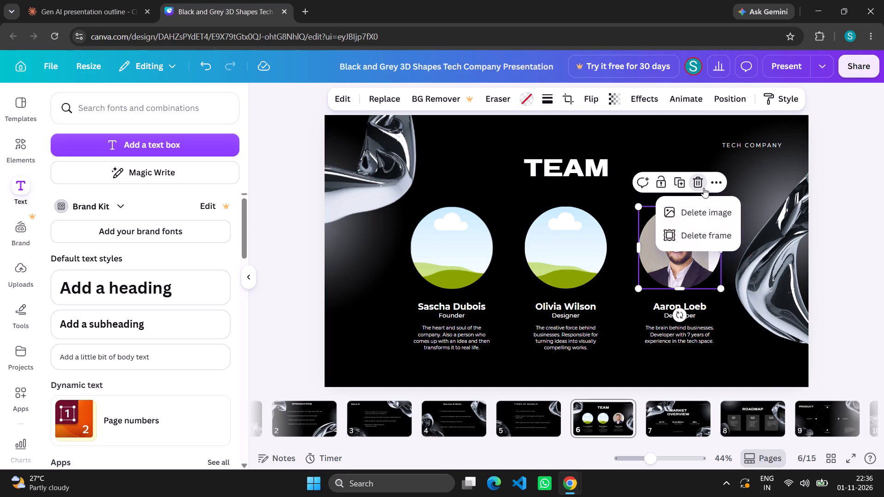
left_click(705, 213)
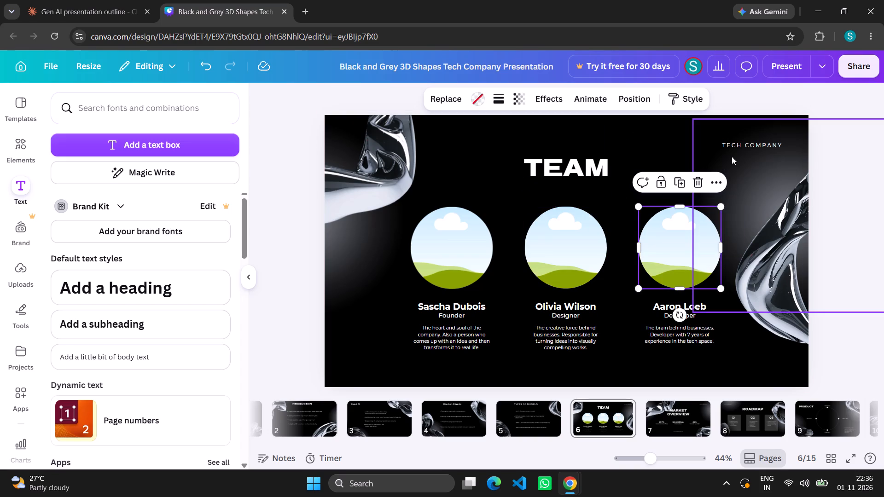
Delete the TECH COMPANY label from the TEAM slide's upper-right corner.
left_click(741, 141)
left_click(735, 170)
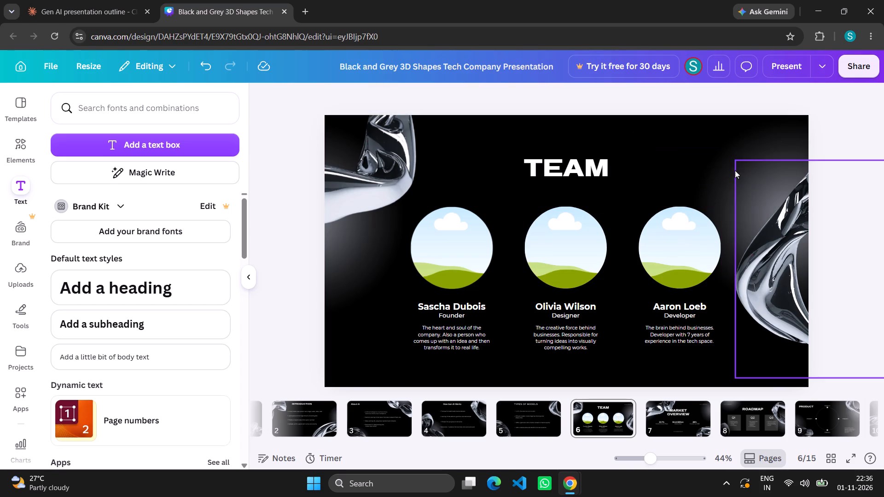
Move the TEAM title slightly up and to the left, above the circular frames.
left_click_drag(609, 173, 595, 163)
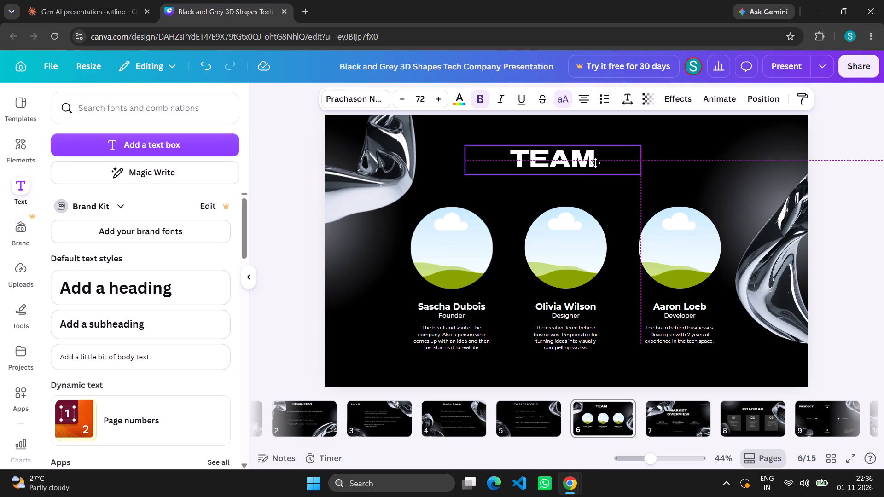
left_click_drag(595, 163, 600, 162)
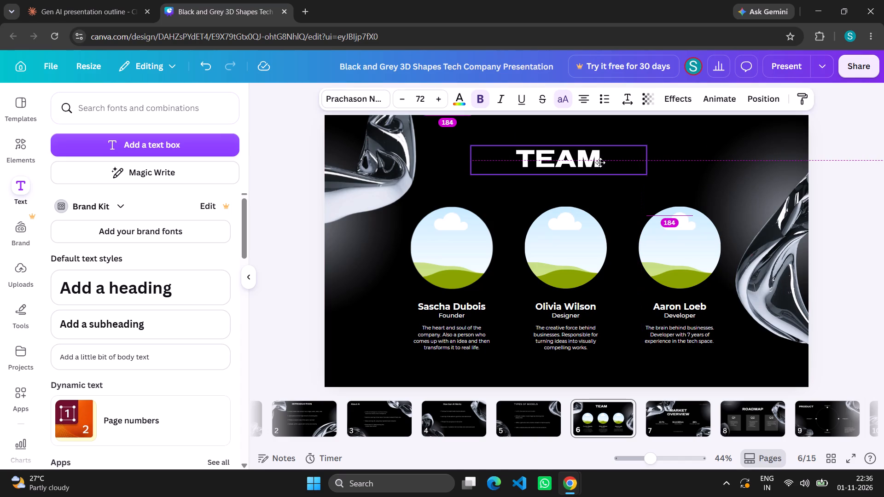
left_click_drag(600, 162, 600, 162)
Delete the three small description paragraphs beneath the Founder, Designer and Developer labels.
left_click(475, 341)
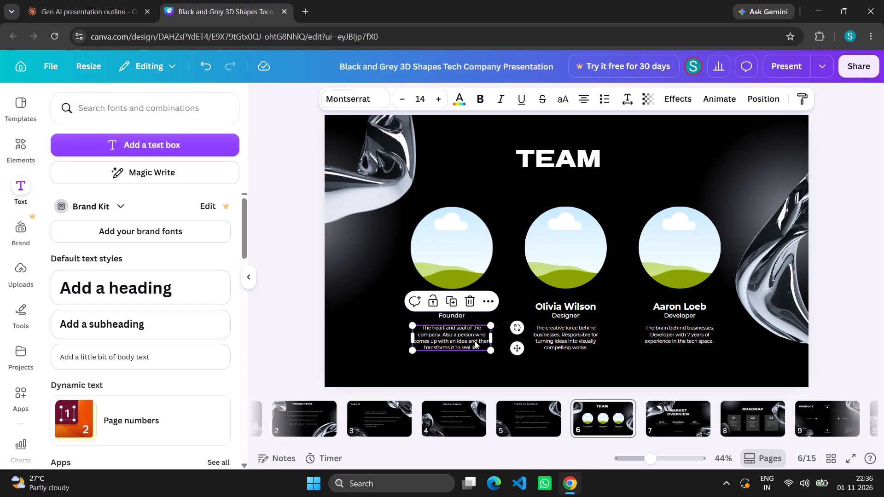
left_click(473, 300)
left_click(532, 335)
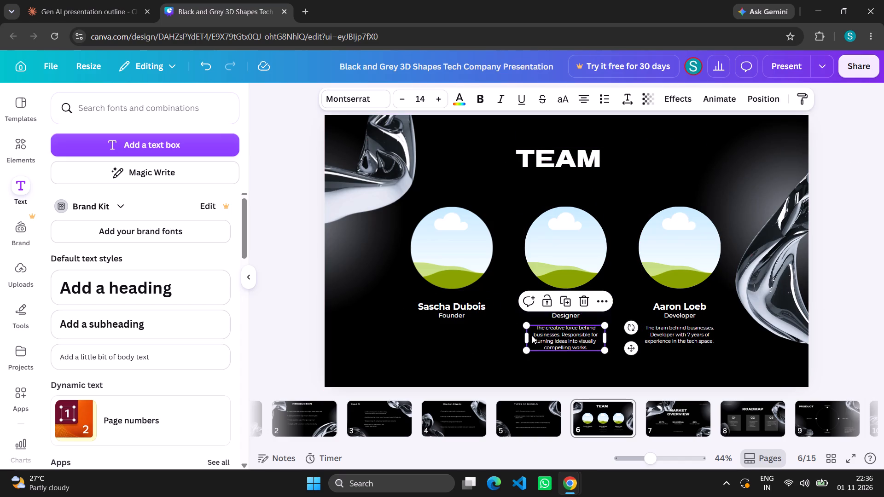
left_click(579, 295)
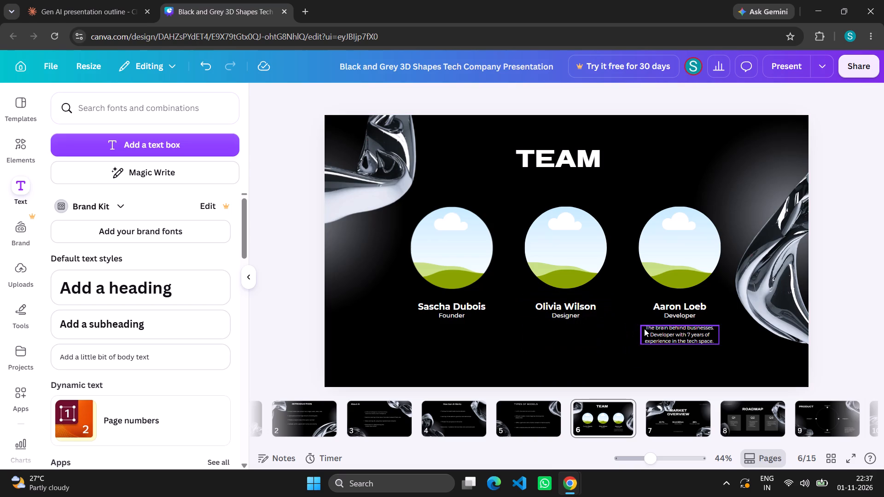
left_click(646, 330)
left_click(695, 293)
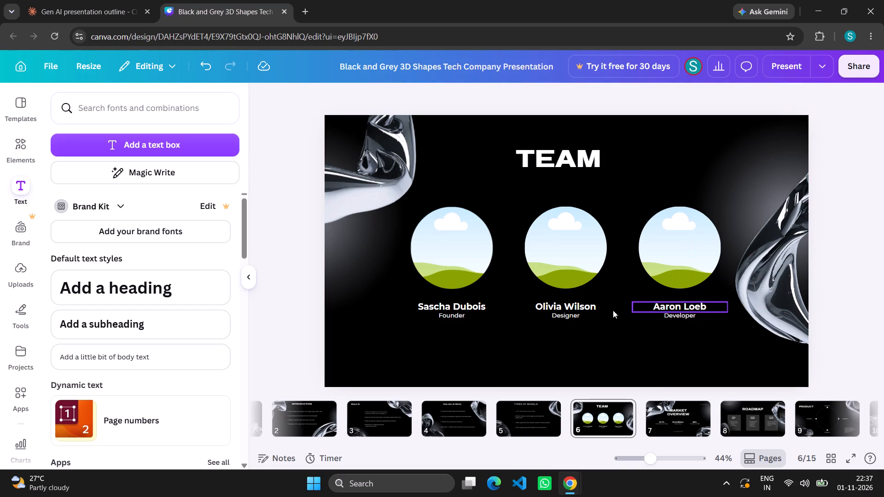
Move the Designer, Founder and Developer labels down, leaving a gap beneath the member names.
left_click_drag(560, 317, 560, 335)
left_click_drag(448, 313, 449, 324)
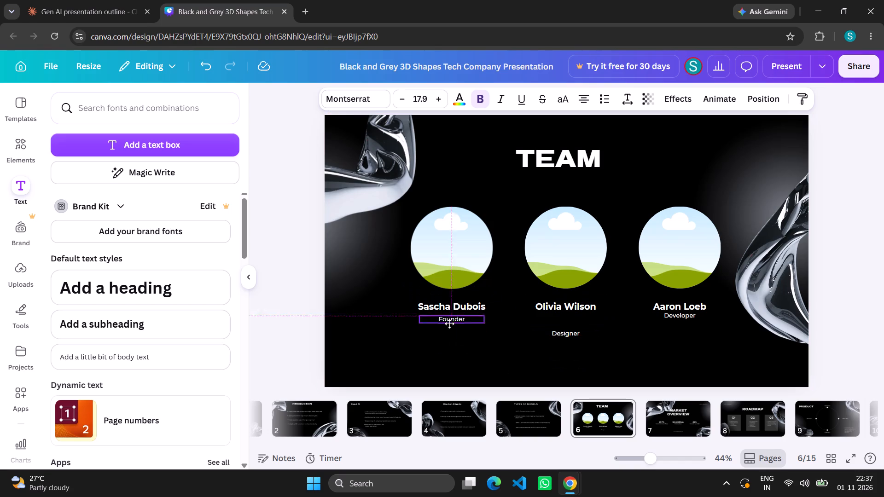
left_click_drag(449, 324, 450, 331)
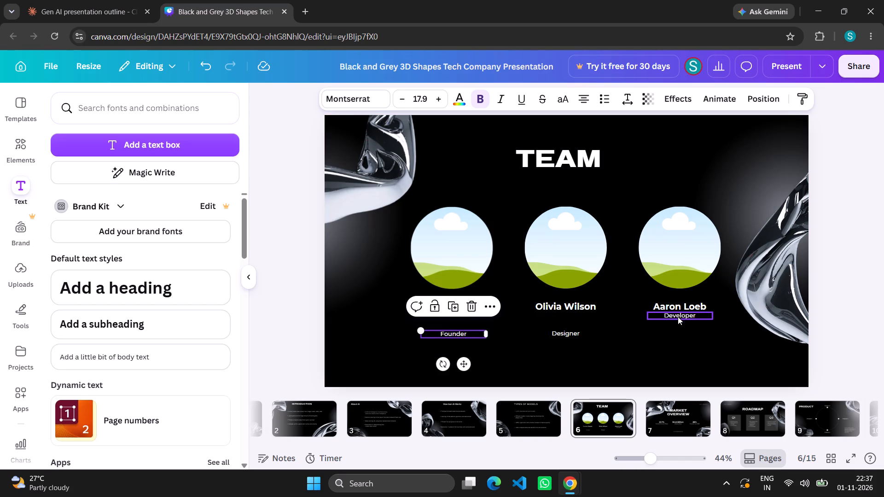
left_click_drag(678, 316, 684, 336)
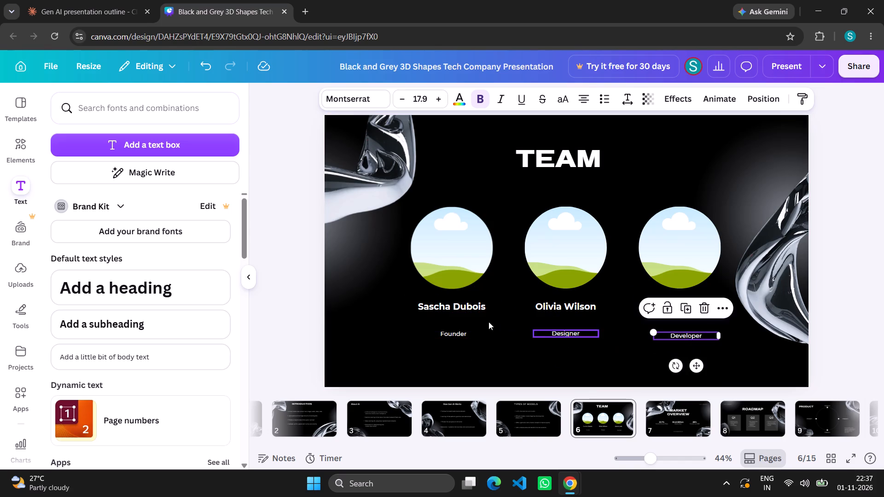
Delete the three member names beneath the circular frames on slide 6.
left_click(472, 308)
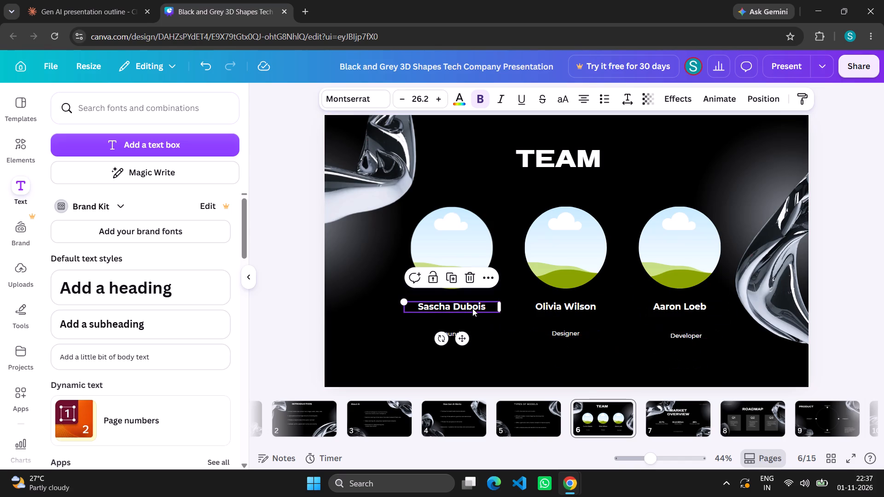
key("BackSpace")
key("BackSpace")
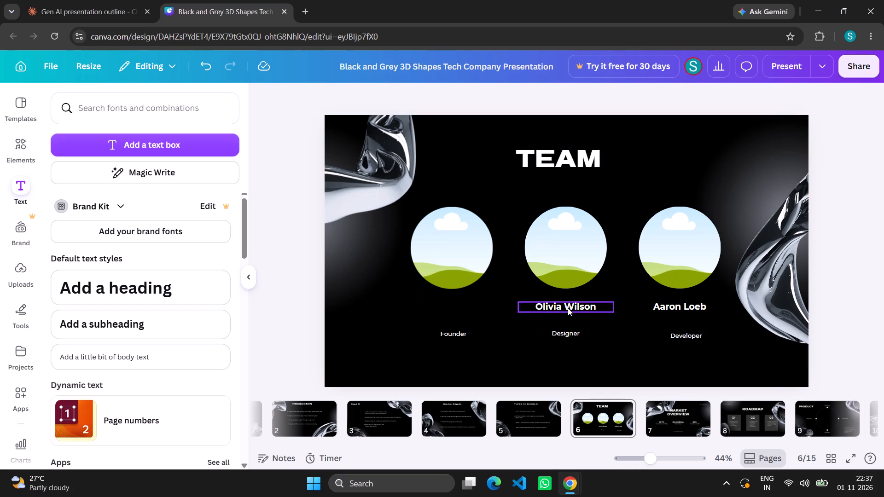
left_click(568, 308)
key("BackSpace")
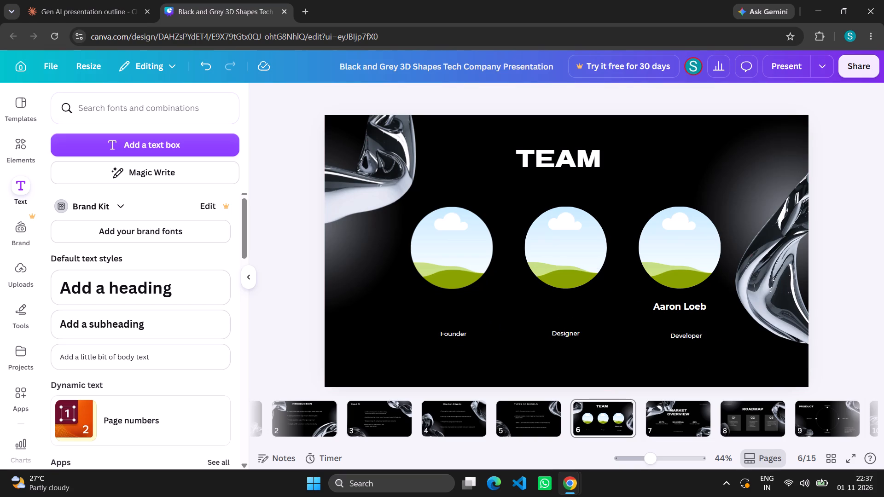
left_click(701, 302)
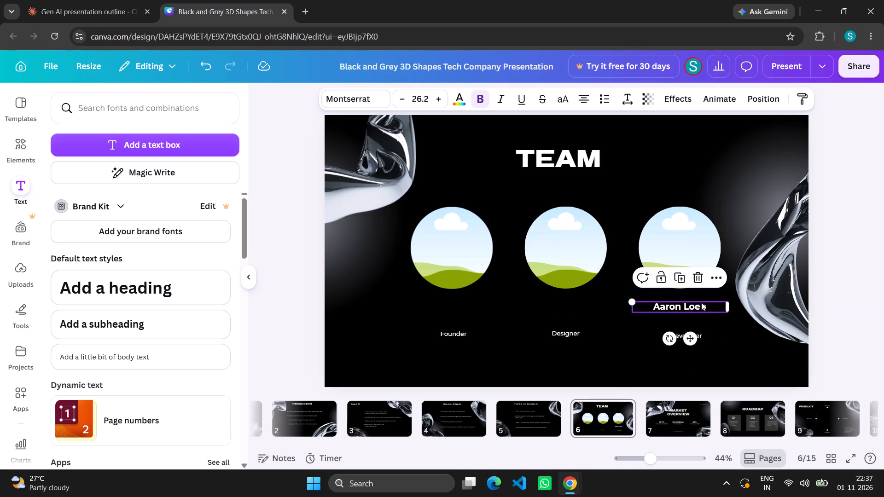
key("BackSpace")
Delete the Developer, Designer and Founder role labels from slide 6.
left_click(698, 334)
key("BackSpace")
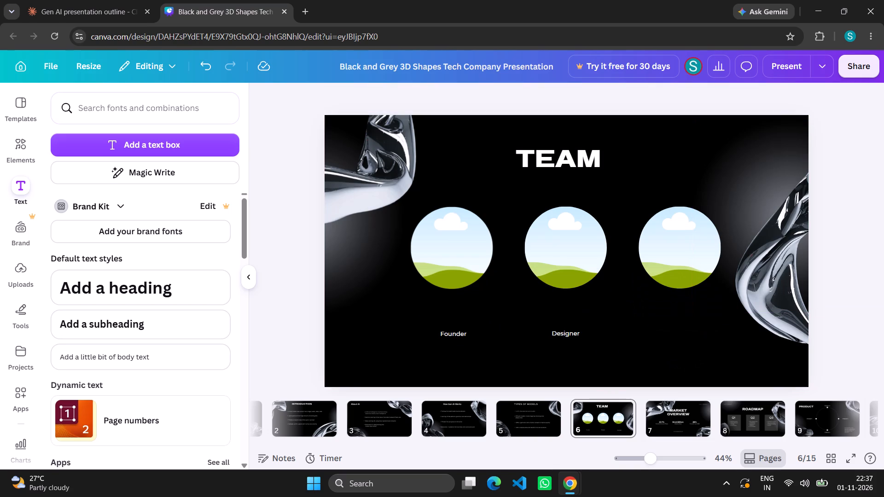
left_click(576, 333)
key("BackSpace")
left_click(451, 326)
left_click(450, 333)
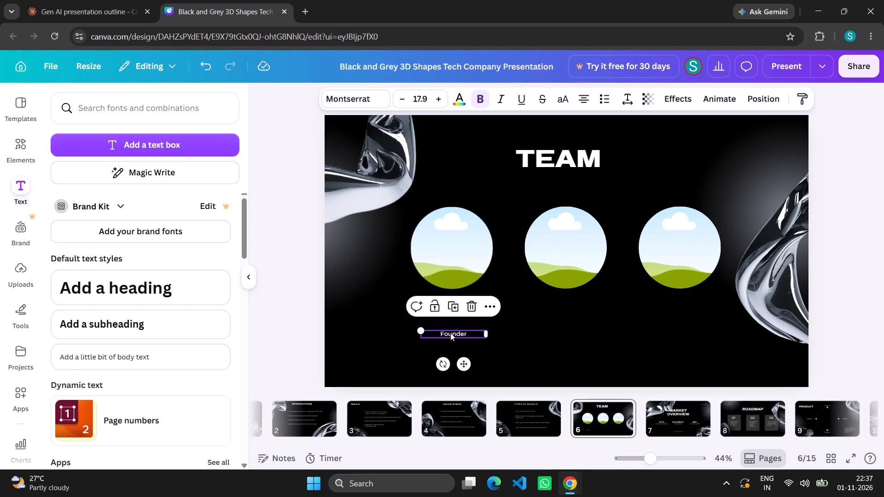
key("BackSpace")
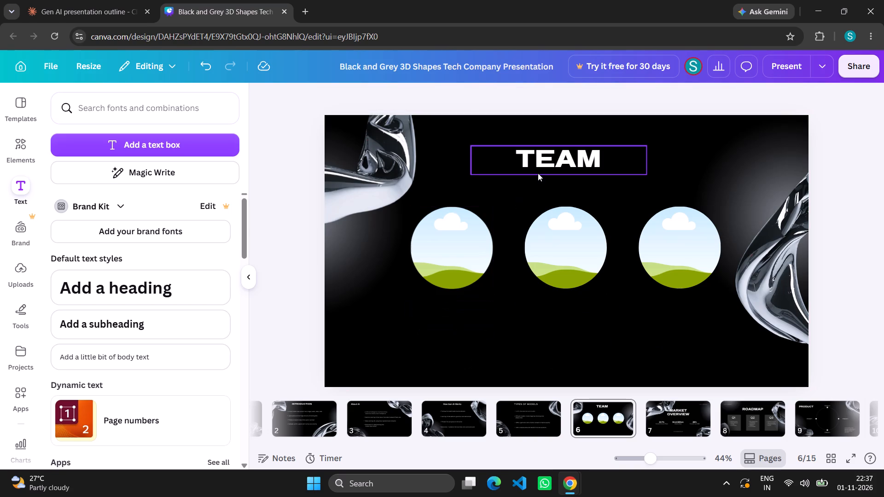
Delete the TEAM title and the three circular picture frames from slide 6.
left_click(538, 173)
key("BackSpace")
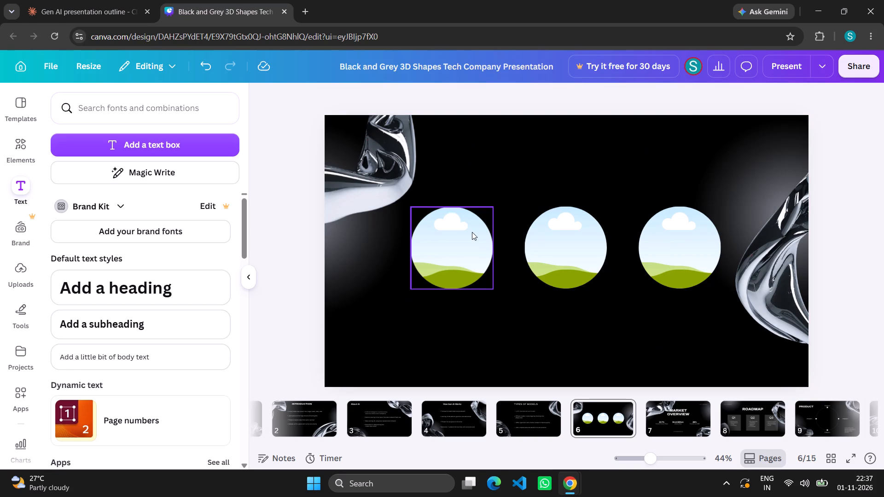
left_click(472, 232)
key("BackSpace")
left_click(554, 219)
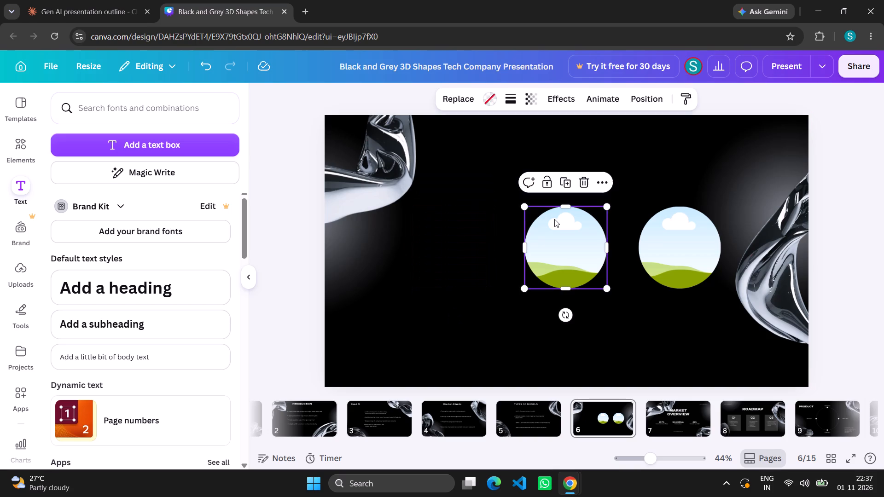
key("BackSpace")
left_click(651, 251)
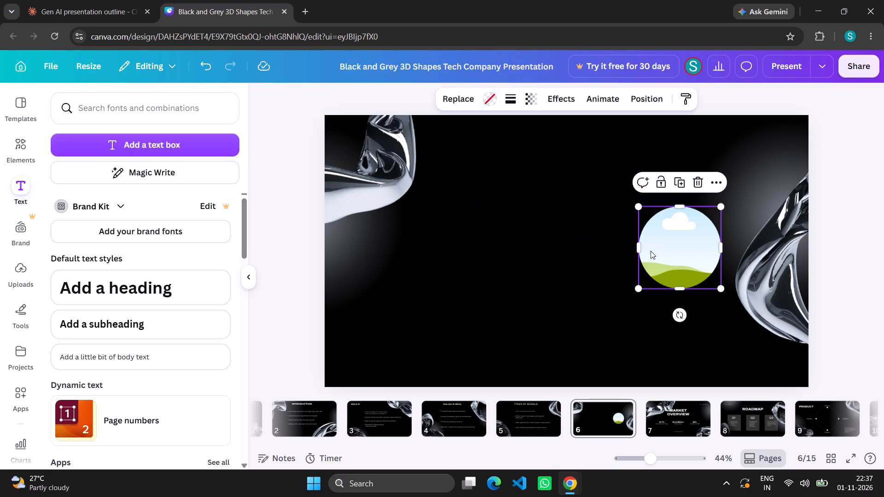
key("BackSpace")
Move the glassy 3D shape on slide 6's right edge up into the slide's upper-right corner.
left_click_drag(797, 308, 784, 274)
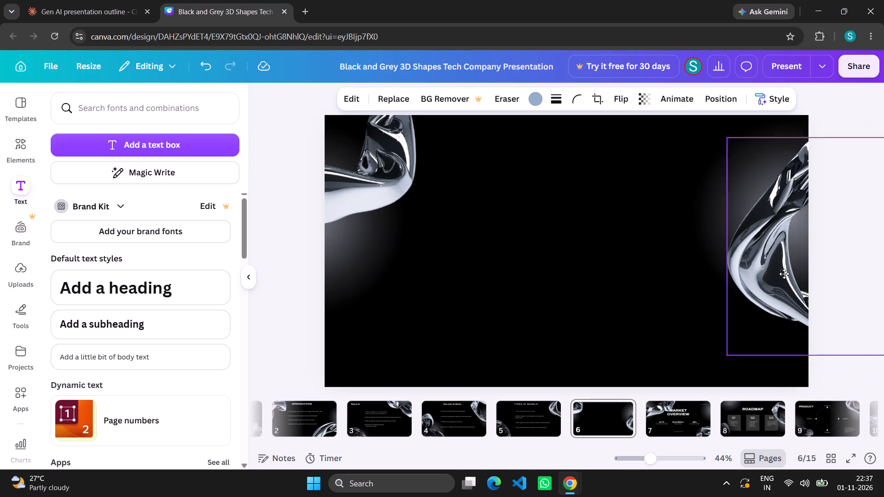
left_click_drag(784, 274, 779, 191)
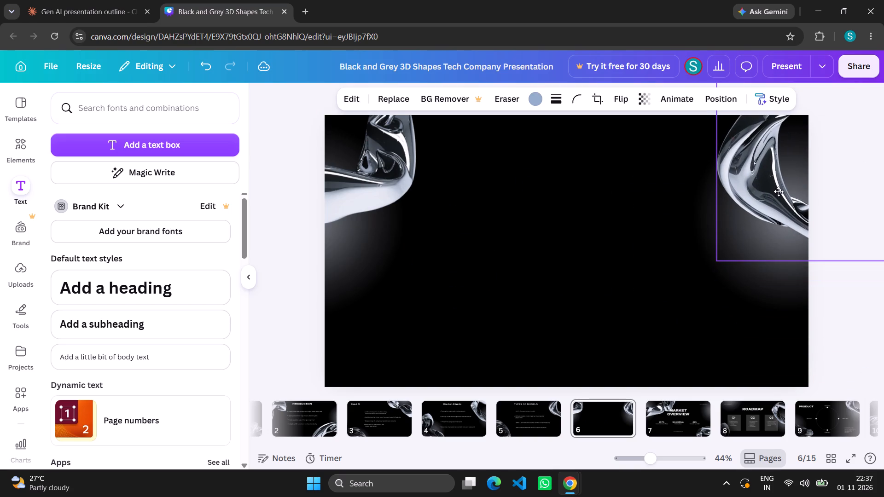
left_click_drag(779, 191, 774, 187)
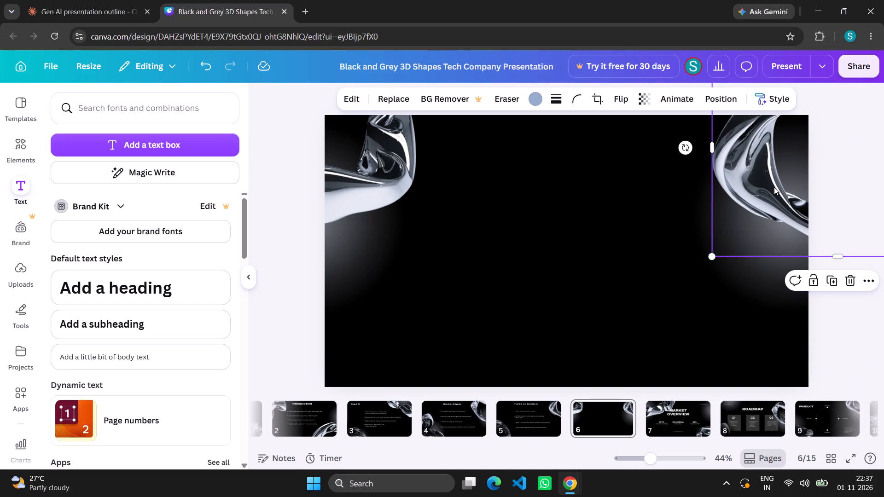
Move the other glassy 3D shape from slide 6's upper-left corner to its lower-left corner and shrink it slightly.
left_click_drag(392, 154, 406, 342)
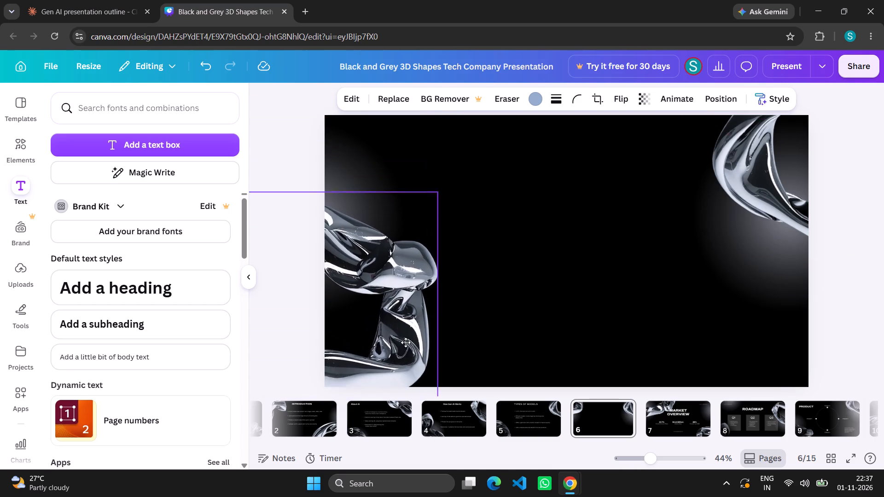
left_click_drag(406, 342, 381, 407)
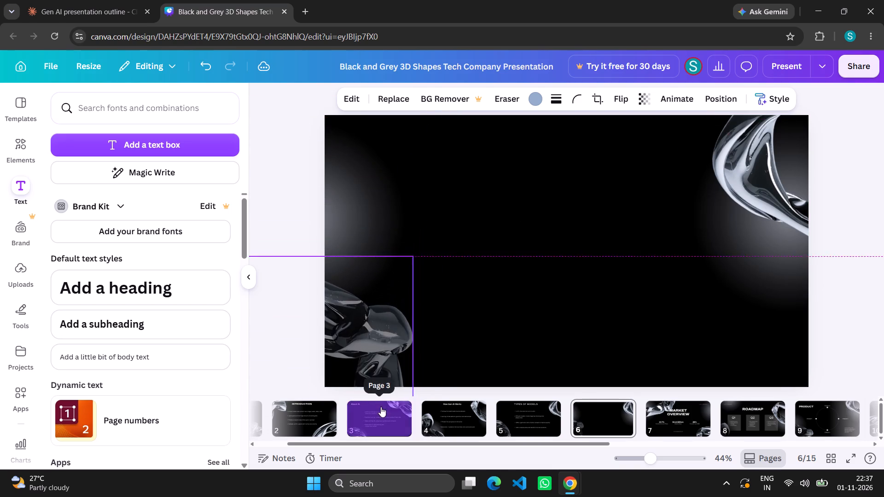
left_click_drag(381, 407, 423, 421)
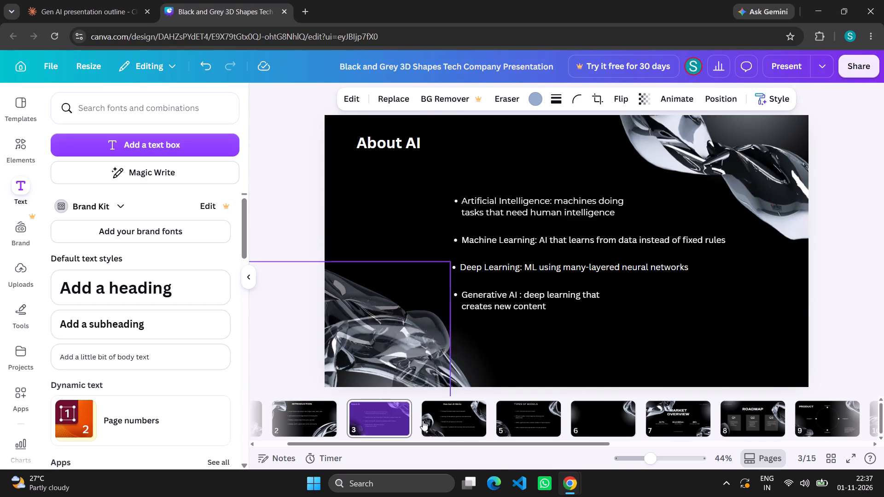
left_click_drag(423, 421, 598, 415)
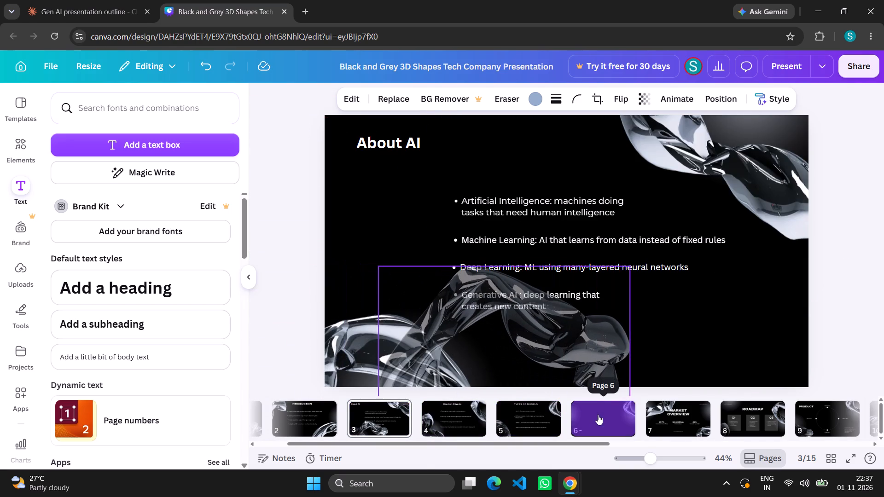
left_click_drag(598, 415, 512, 354)
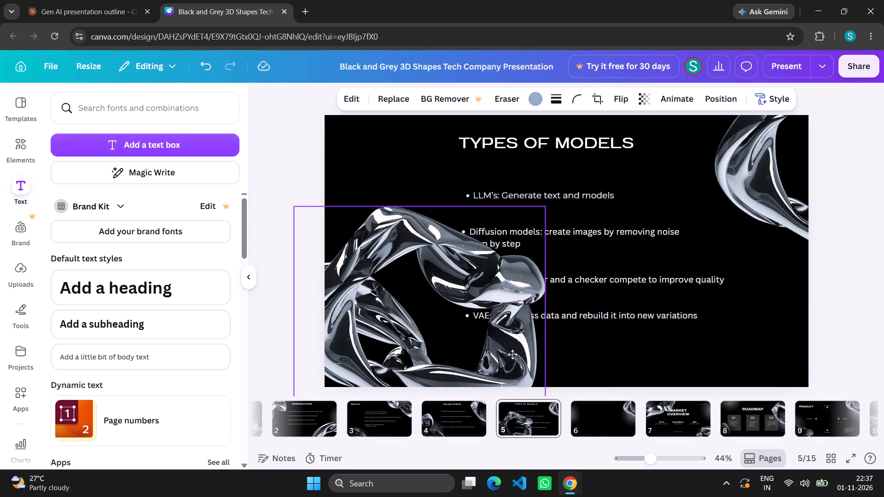
left_click_drag(512, 354, 439, 361)
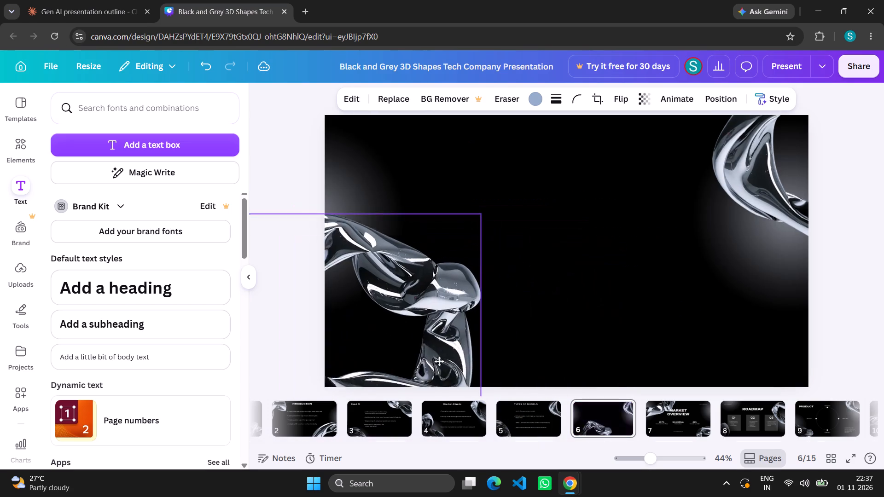
left_click_drag(439, 361, 409, 395)
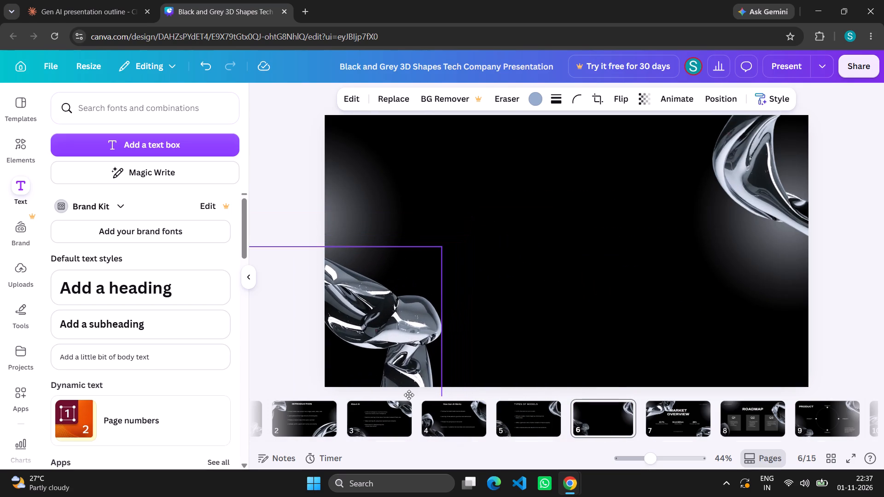
left_click_drag(409, 395, 408, 395)
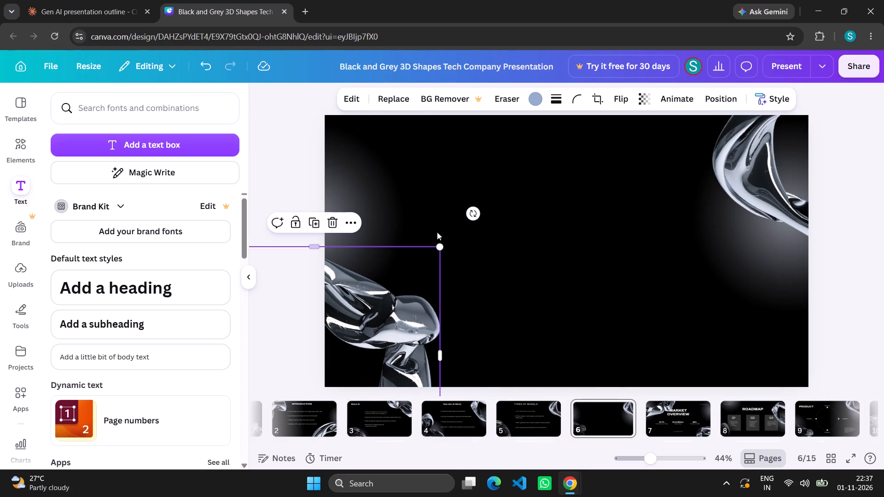
left_click_drag(441, 250, 432, 279)
left_click_drag(366, 316, 373, 317)
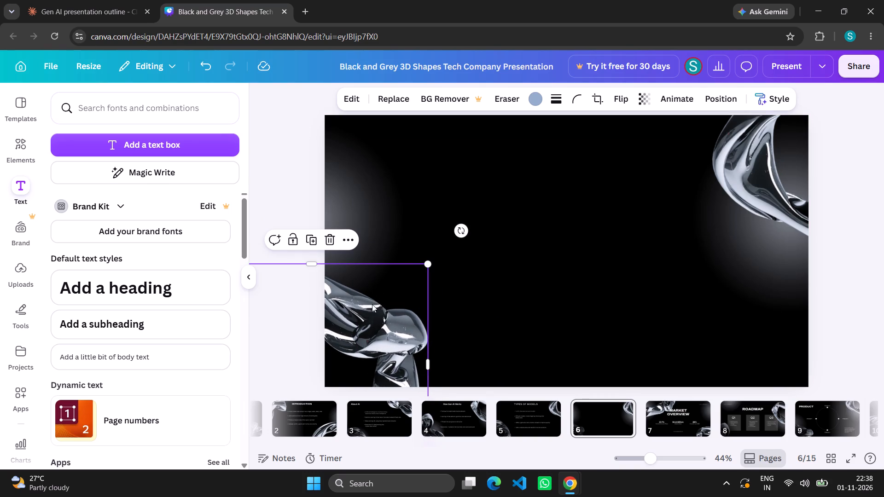
Delete the two grey glow images at the left and right edges of slide 6.
left_click(359, 209)
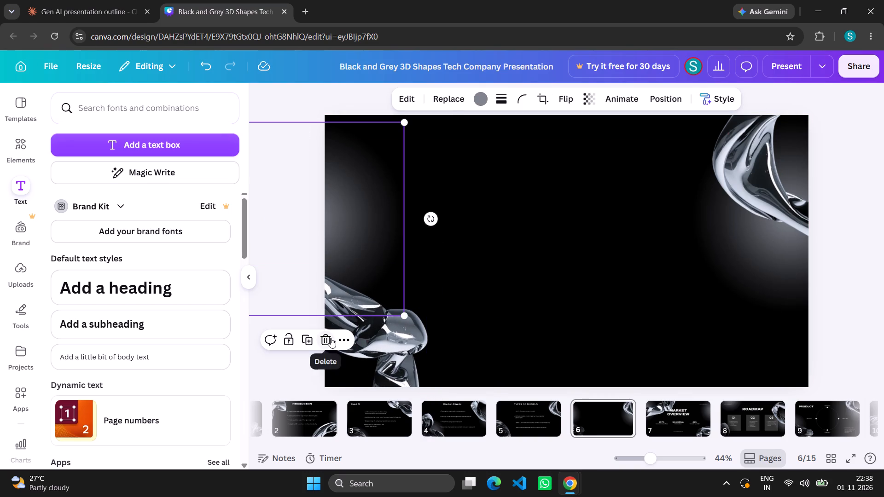
left_click(331, 338)
left_click(773, 253)
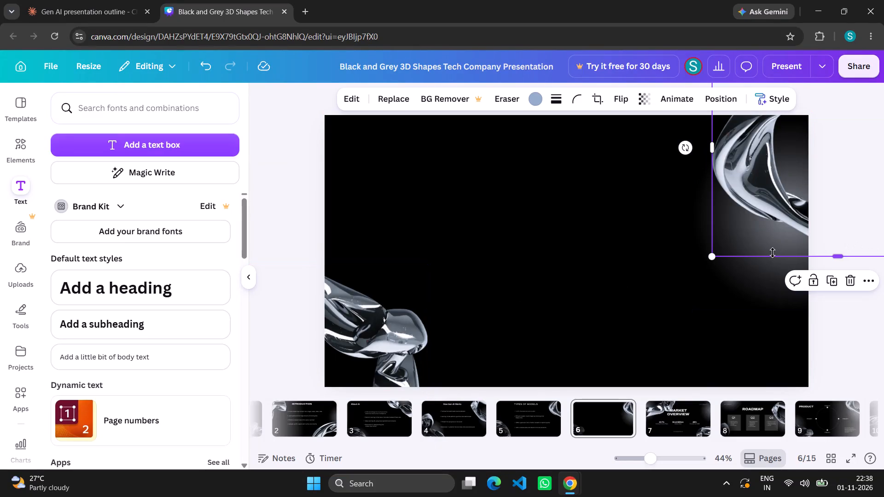
left_click(769, 267)
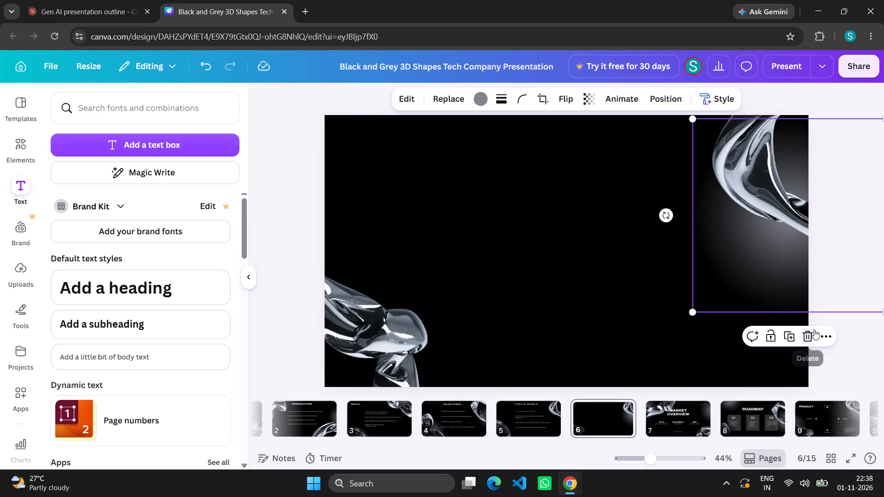
left_click(809, 335)
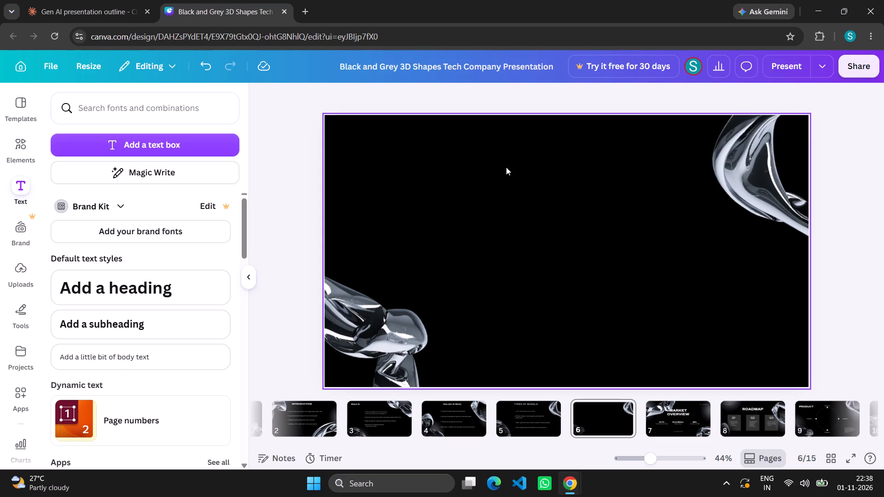
left_click(137, 278)
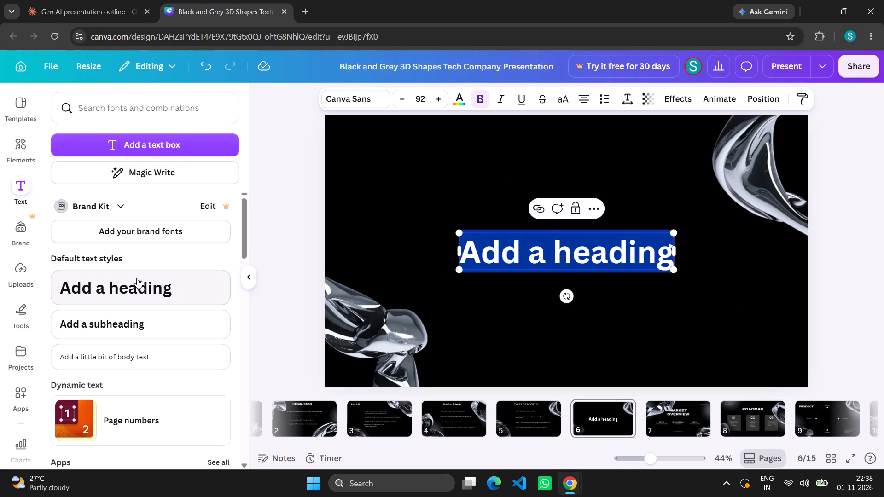
left_click(421, 98)
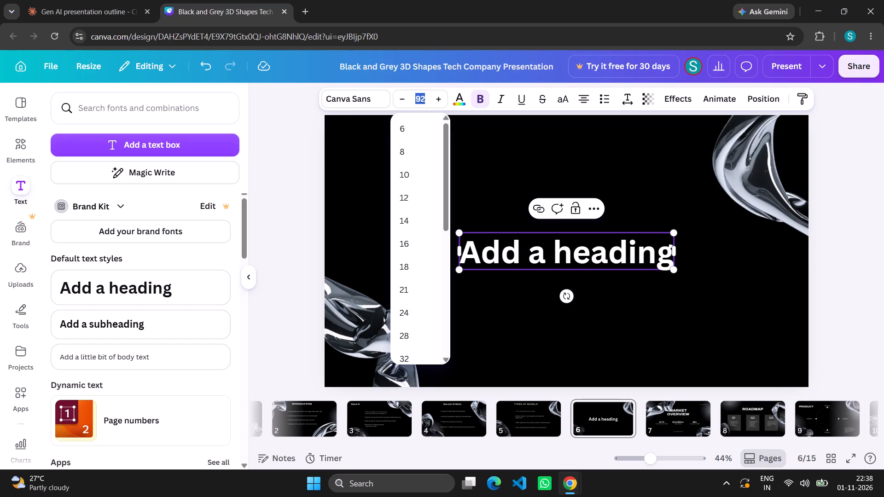
key("BackSpace")
type("45")
key("Return")
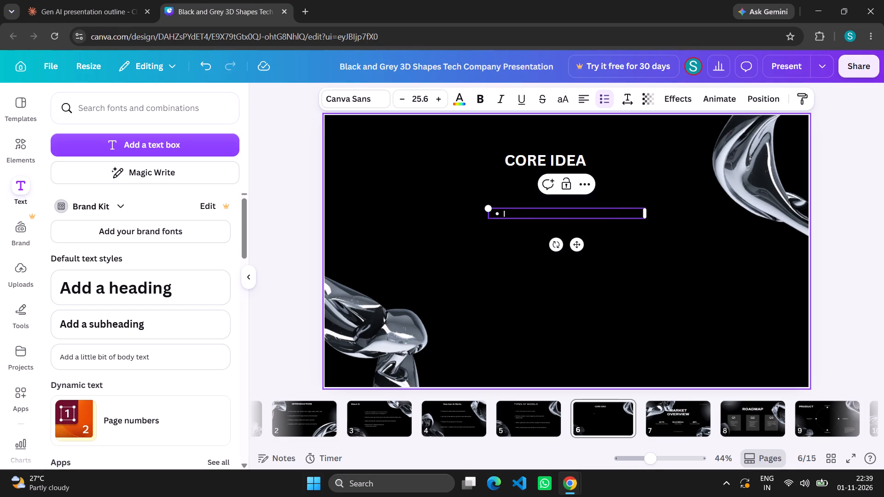
type("ntroduced")
key("space")
type("in the")
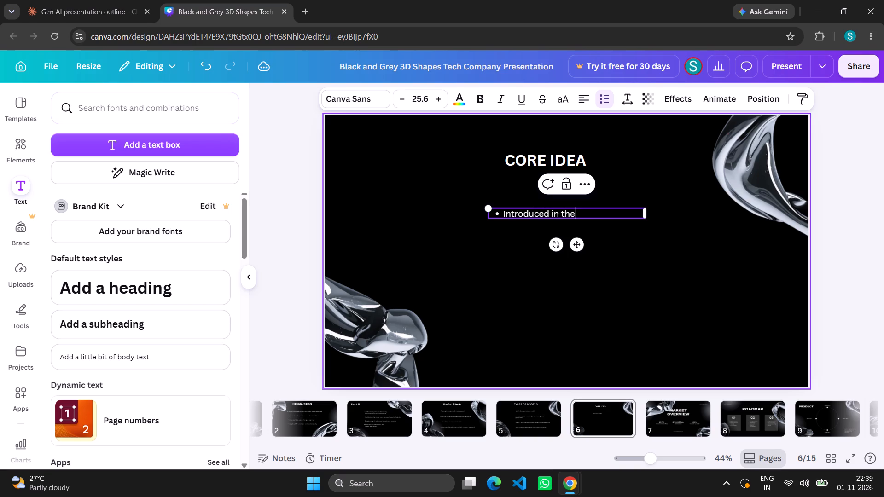
key("space")
type("paper")
key("space")
type("the")
key("space")
type("attentio")
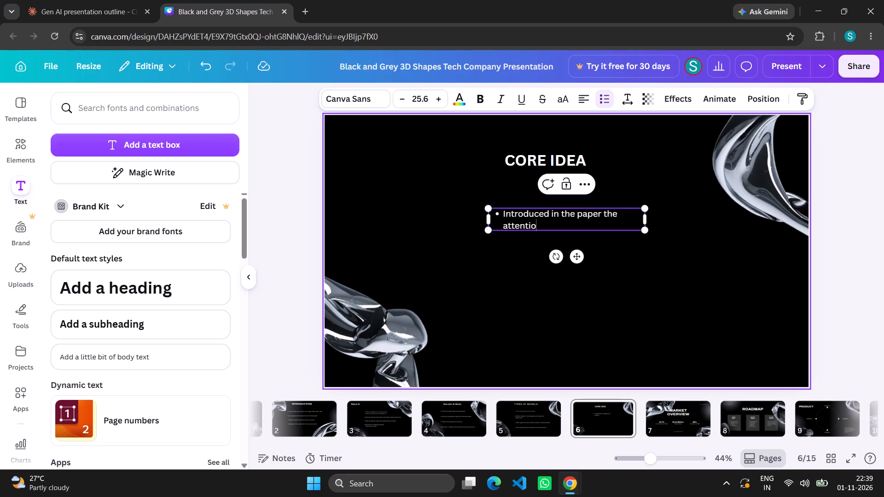
type("n all you")
key("space")
type("need")
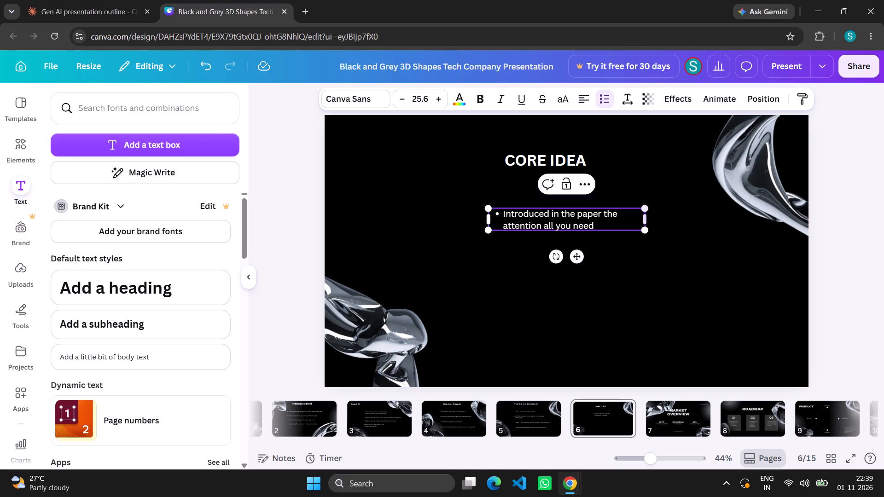
Widen slide 6's bullet text box to about 720 so that "attention all" fits on its first line.
left_click_drag(646, 222, 663, 218)
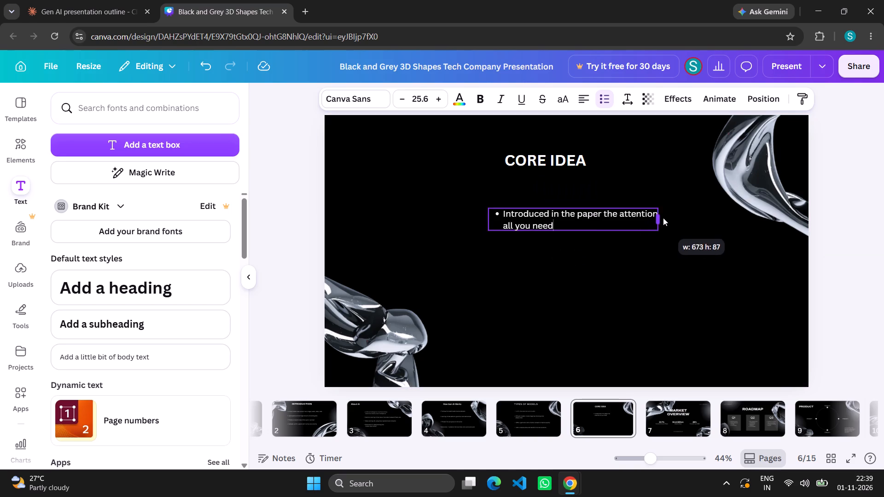
left_click_drag(663, 218, 672, 217)
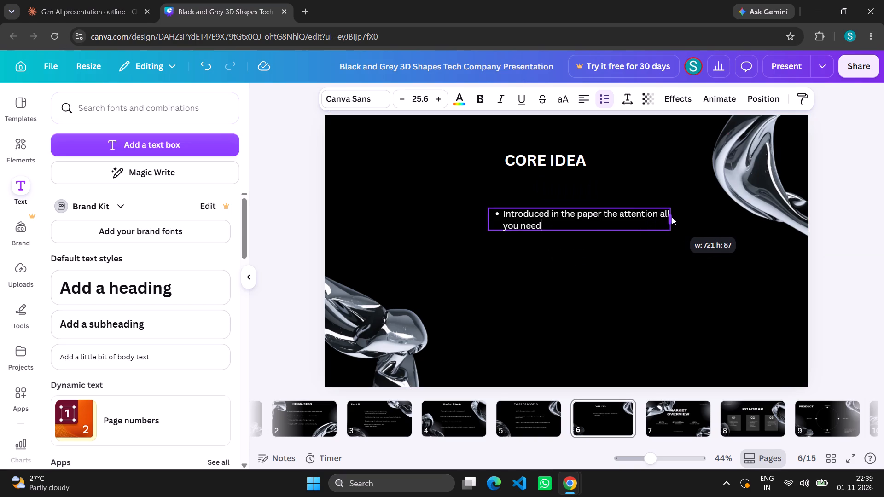
left_click_drag(672, 217, 678, 214)
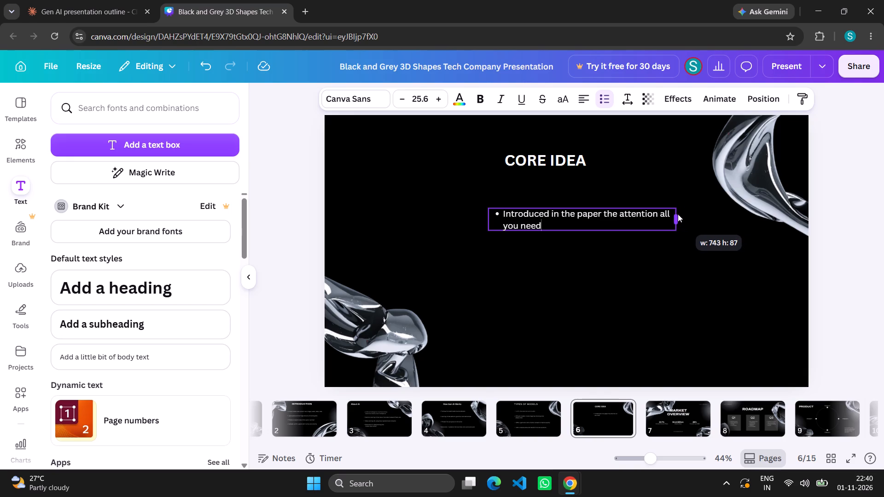
left_click_drag(678, 214, 675, 214)
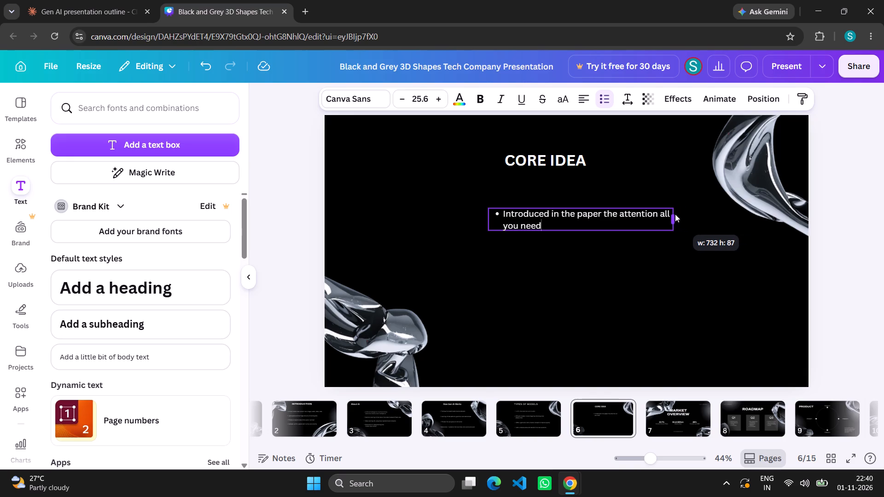
left_click_drag(675, 214, 675, 214)
left_click_drag(675, 214, 673, 214)
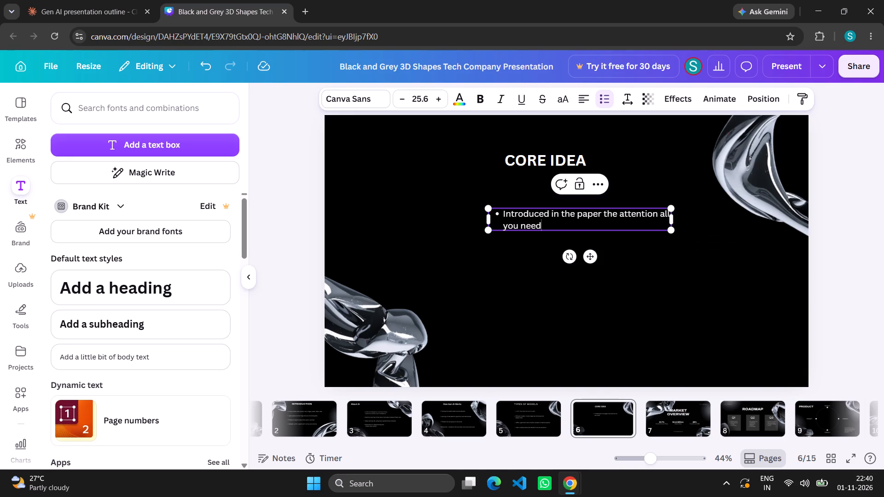
Move slide 6's bullet text and the CORE IDEA heading slightly up and left.
left_click_drag(593, 258, 588, 244)
left_click_drag(513, 154, 510, 144)
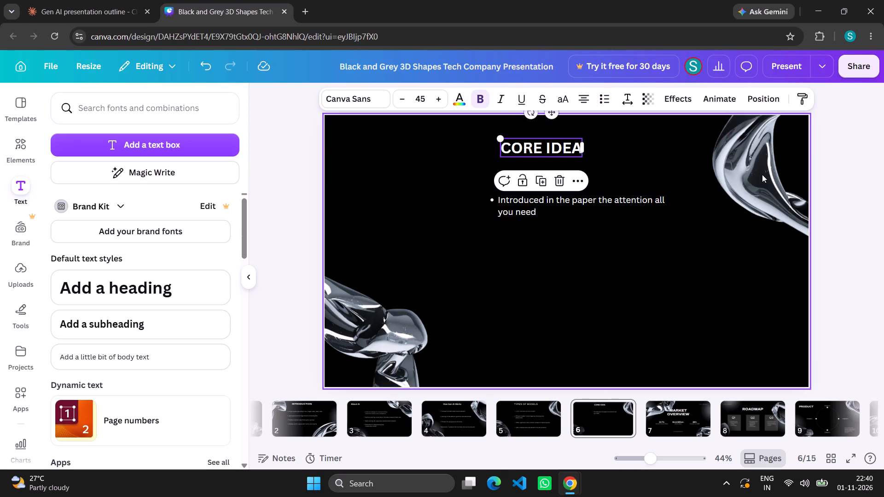
Nudge slide 6's upper-right glassy shape slightly down and shift the lower-left glassy shape slightly up and right.
left_click_drag(762, 174, 763, 178)
left_click_drag(374, 355, 382, 350)
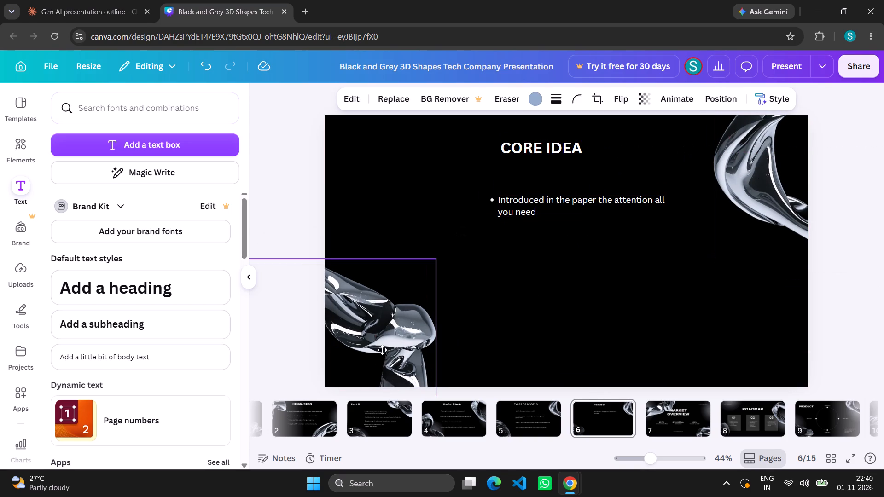
left_click_drag(382, 350, 382, 350)
Move slide 6's bullet text box slightly up, closer to the CORE IDEA heading.
left_click(552, 202)
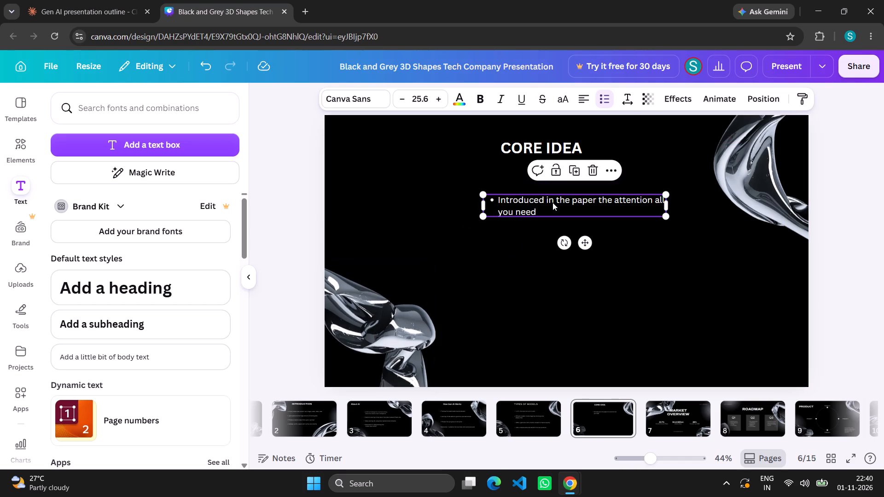
left_click_drag(552, 202, 552, 204)
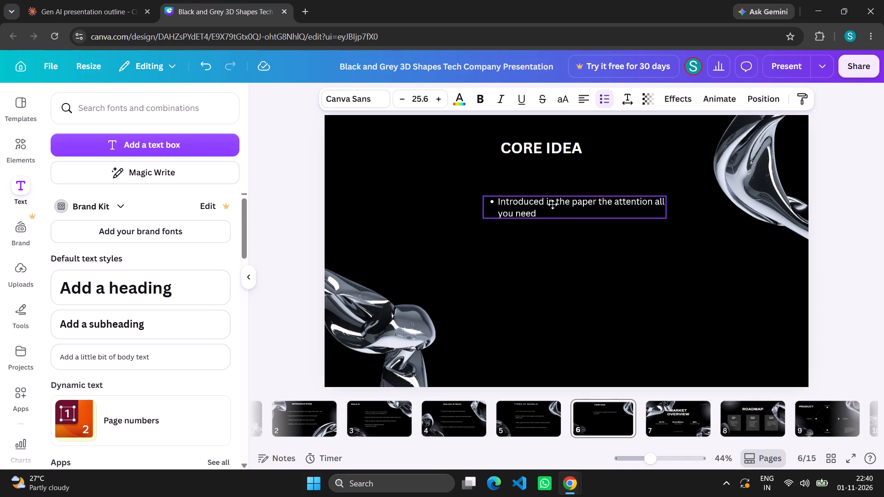
left_click_drag(552, 204, 553, 197)
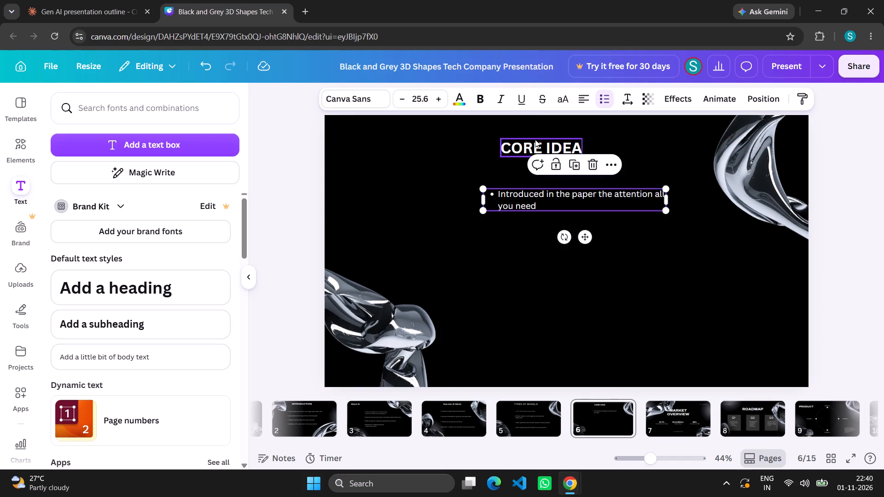
Move slide 6's CORE IDEA heading slightly right and align the bullet text box centred beneath it.
left_click_drag(535, 139, 550, 139)
left_click_drag(513, 204, 496, 211)
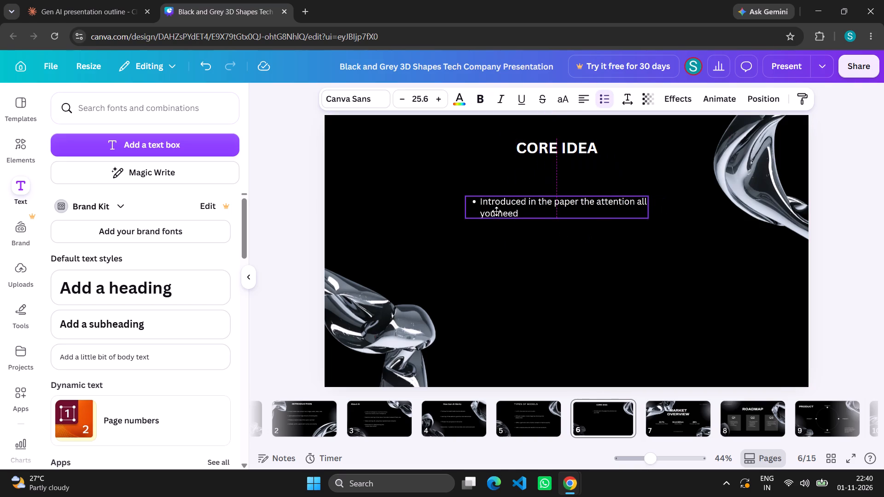
left_click_drag(496, 211, 495, 209)
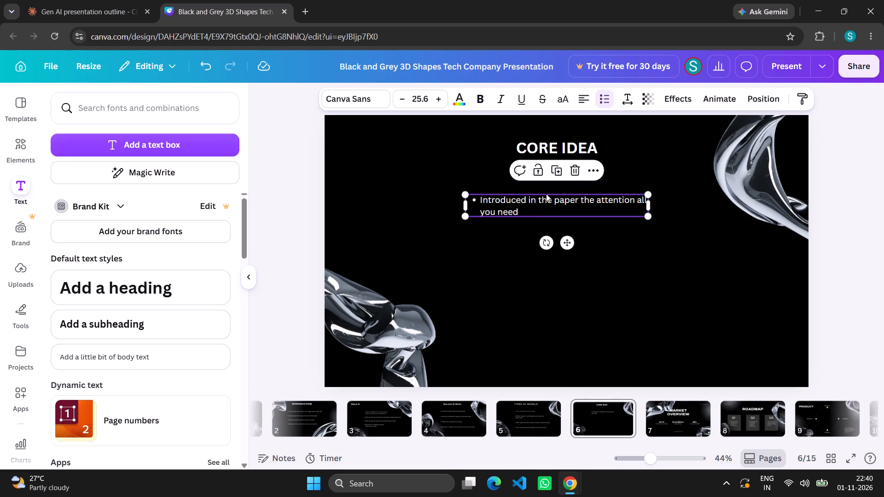
left_click(590, 170)
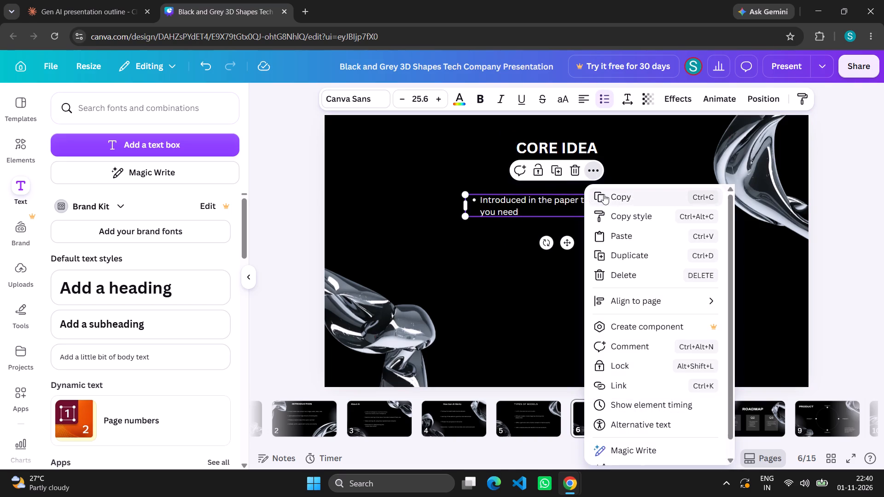
left_click(604, 194)
left_click(506, 268)
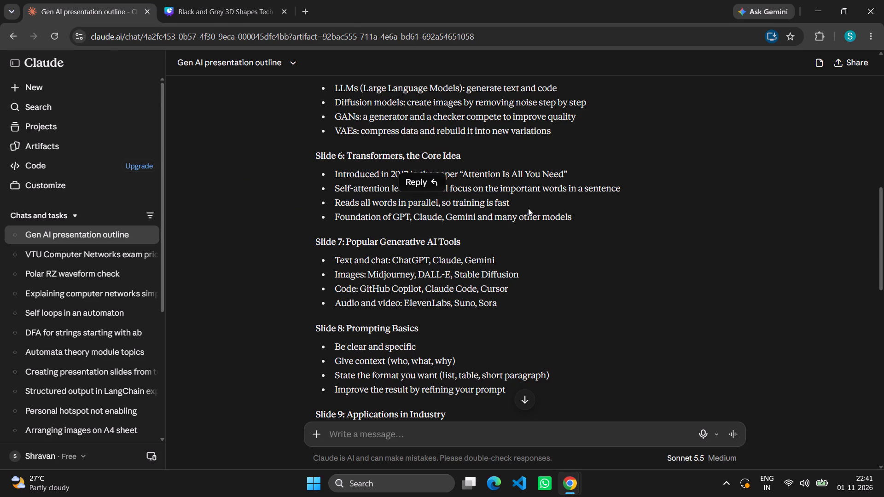
left_click(237, 0)
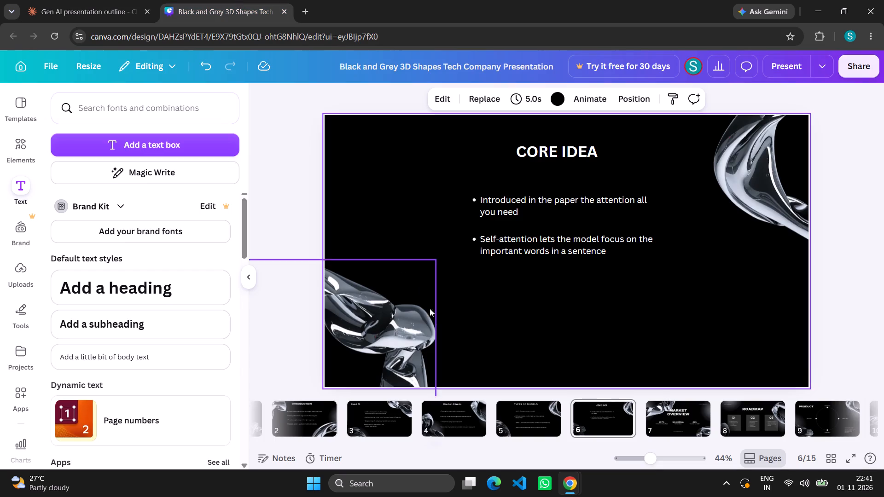
key("ctrl+v")
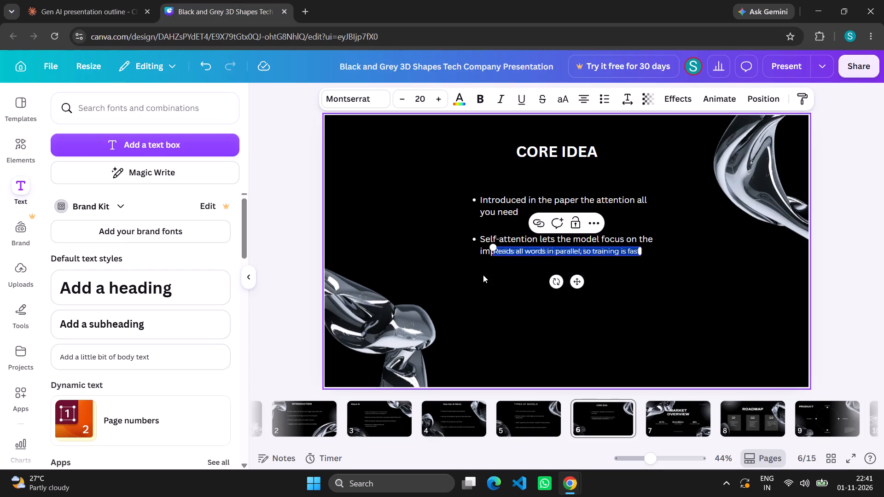
left_click_drag(577, 279, 555, 308)
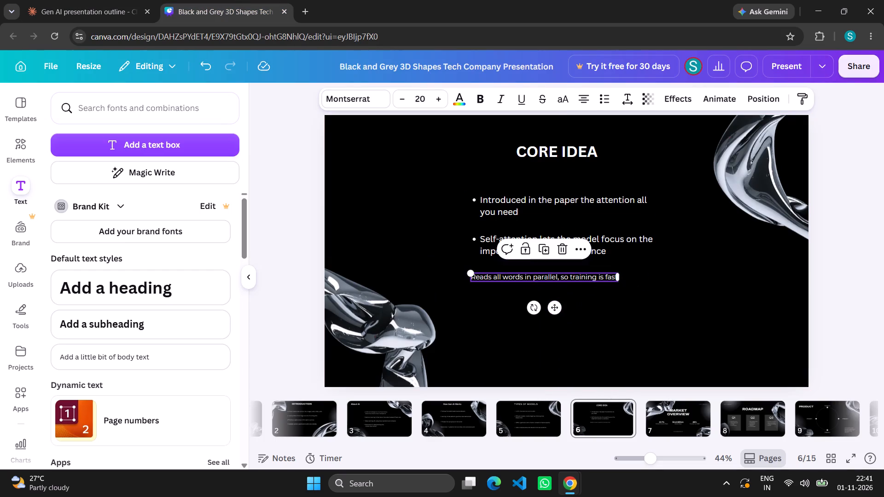
Set the "Reads all words in parallel" text's font size to 25.6 and align it below the other bullets.
left_click(428, 97)
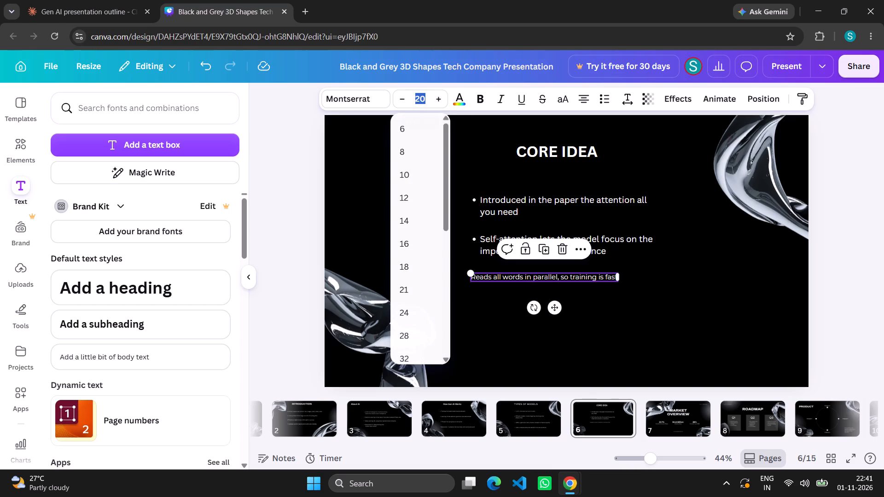
key("BackSpace")
type("25")
type(".6")
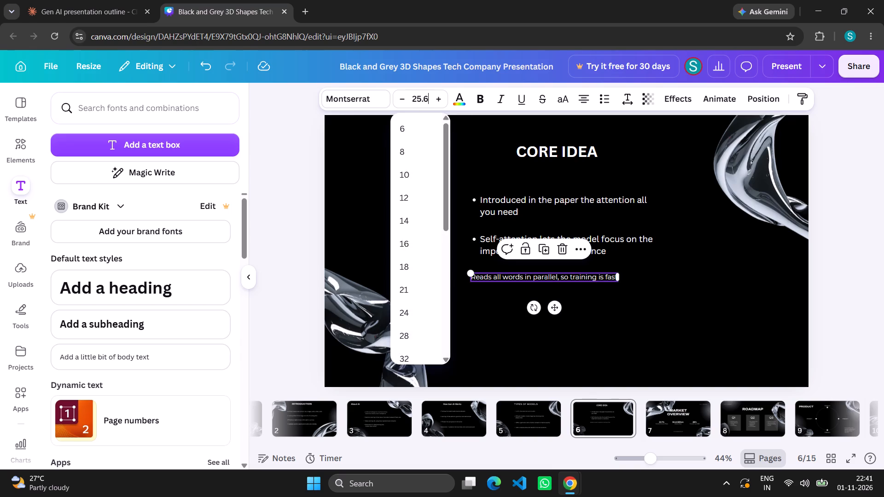
key("Return")
left_click_drag(559, 311, 572, 311)
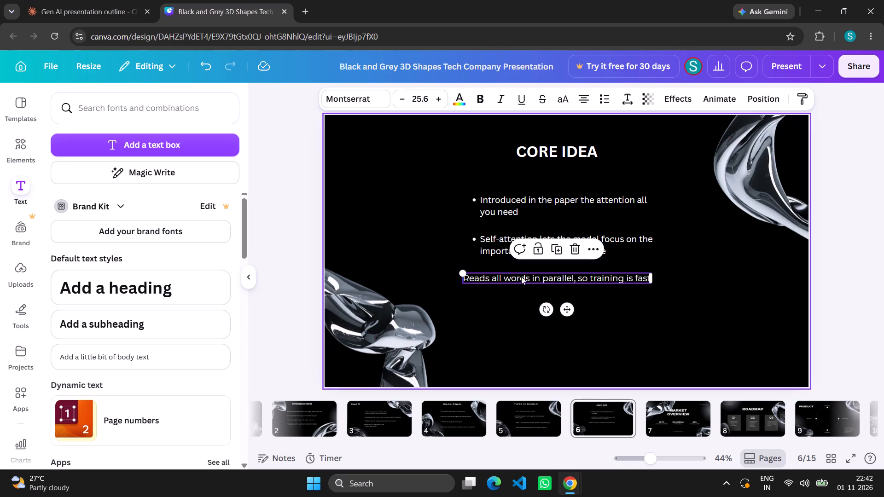
Format the "Reads all words in parallel" text as a bulleted list item.
left_click(472, 277)
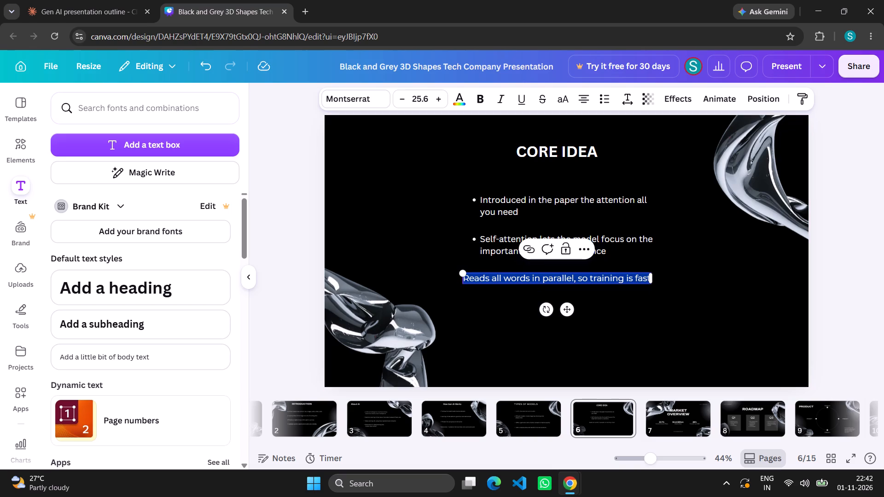
left_click(599, 93)
left_click(628, 311)
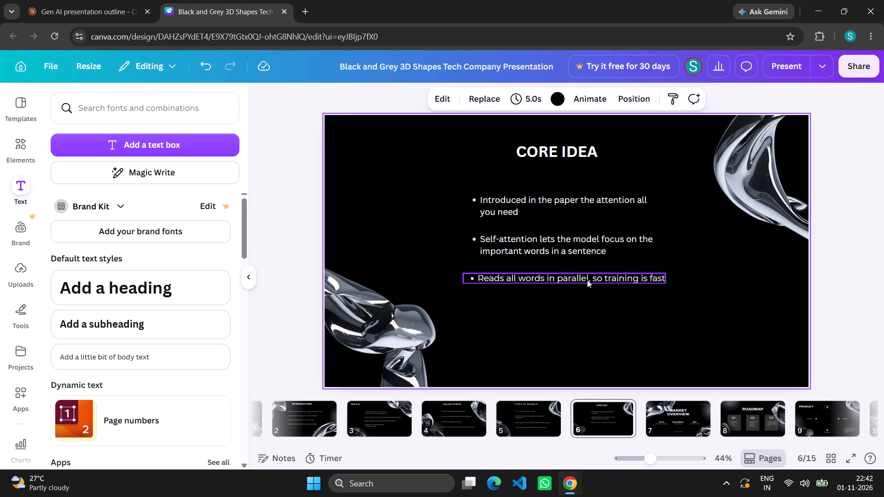
Nudge the "Reads all words in parallel" bullet slightly right on slide 6 to line it up with the bullets above.
left_click(587, 280)
left_click(577, 313)
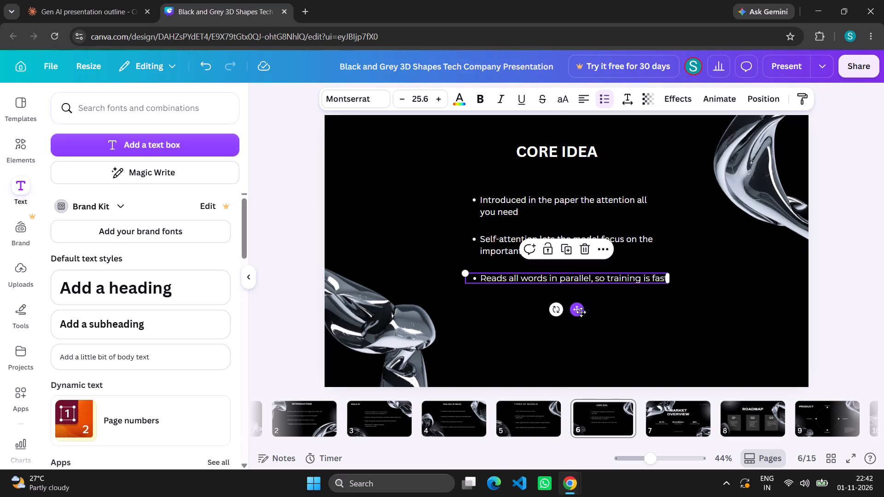
left_click(669, 300)
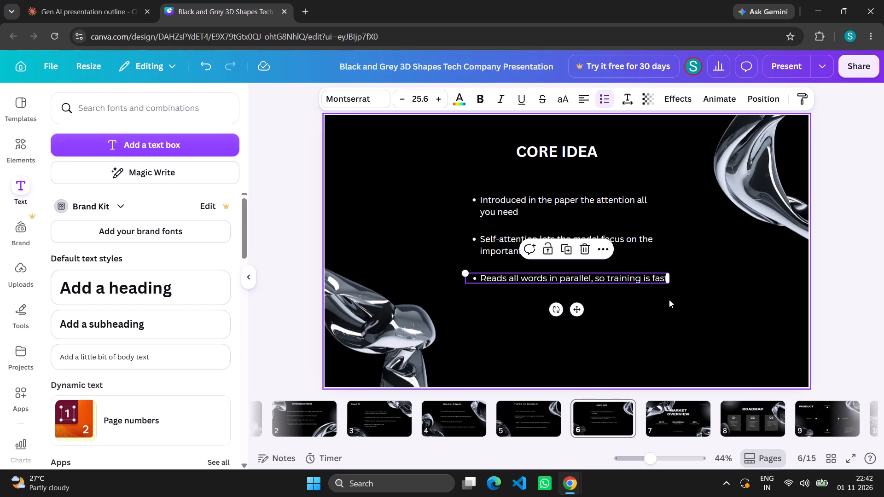
left_click(625, 281)
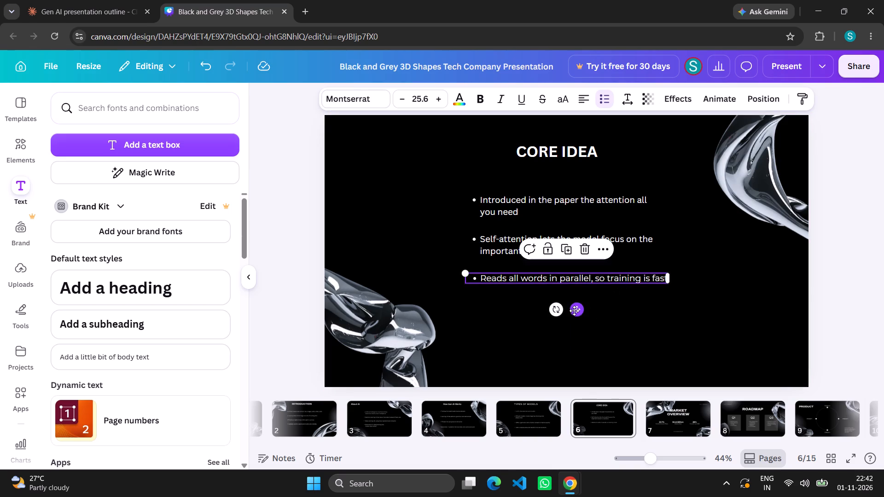
left_click(574, 311)
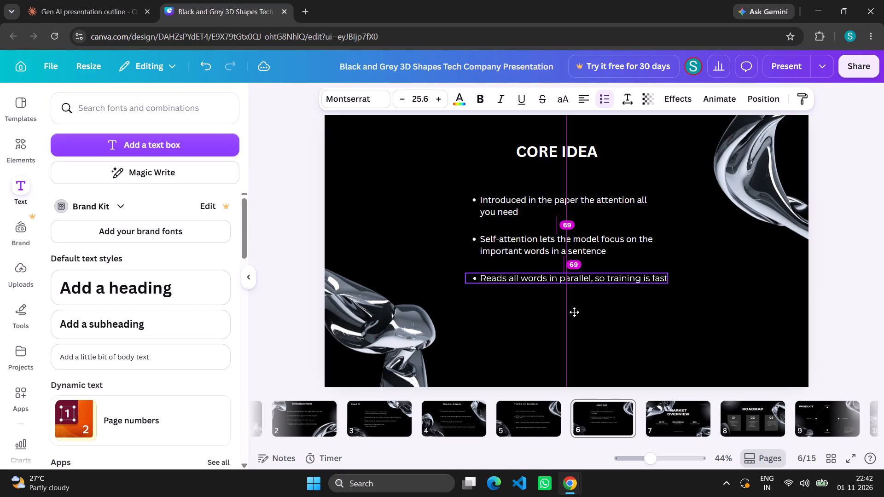
left_click(603, 276)
left_click(603, 276)
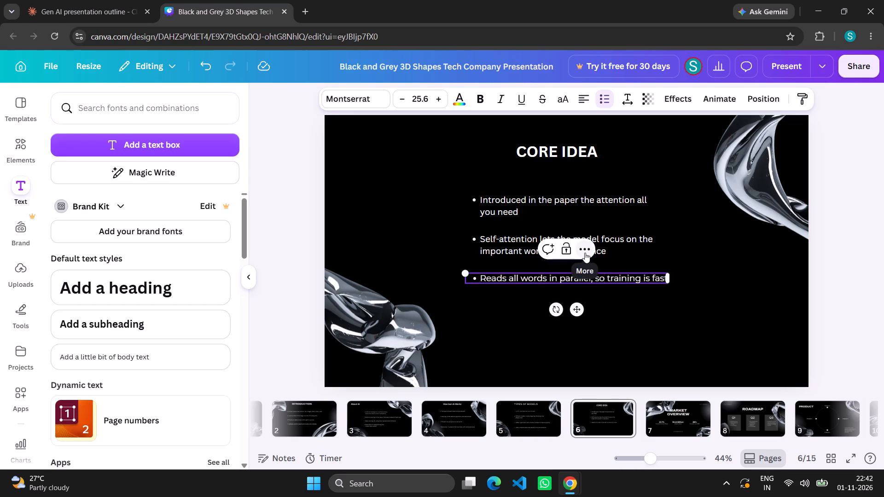
left_click(585, 253)
left_click(612, 279)
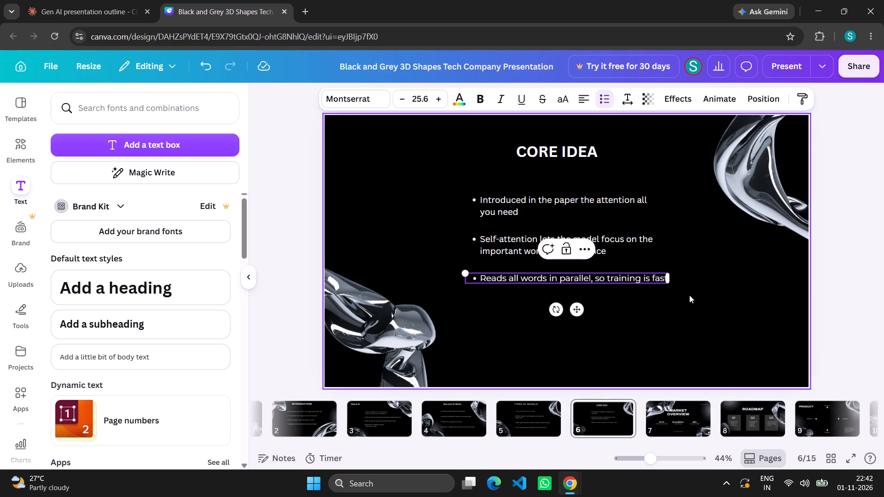
left_click(689, 295)
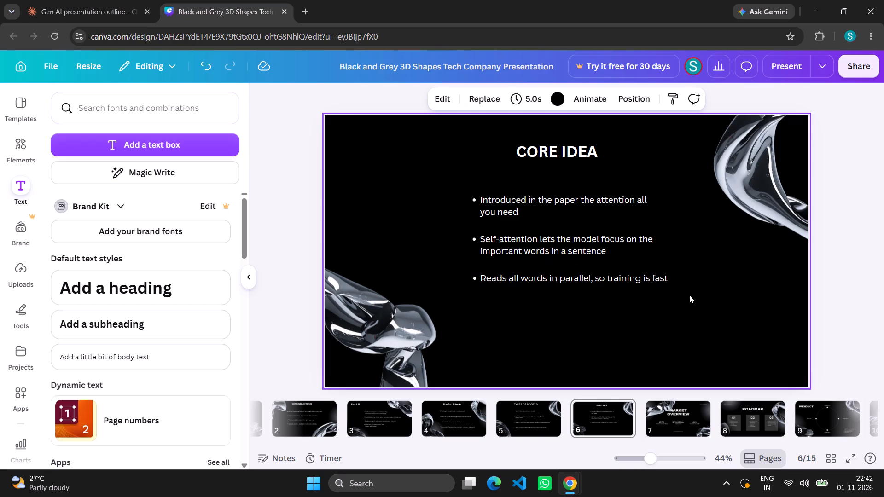
key("ctrl+v")
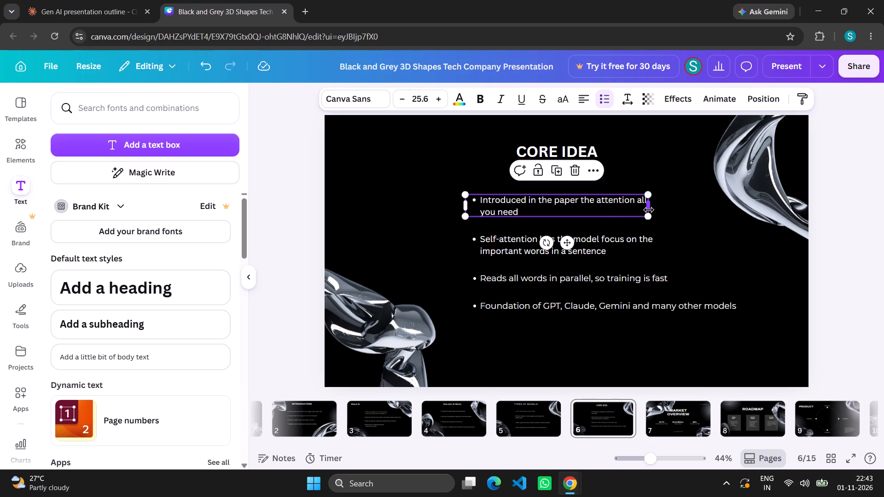
left_click_drag(649, 209, 630, 213)
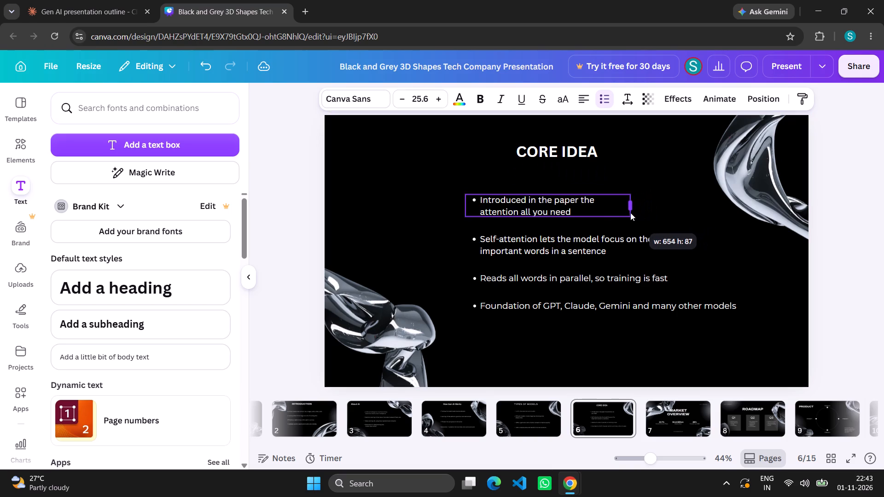
left_click_drag(630, 213, 672, 210)
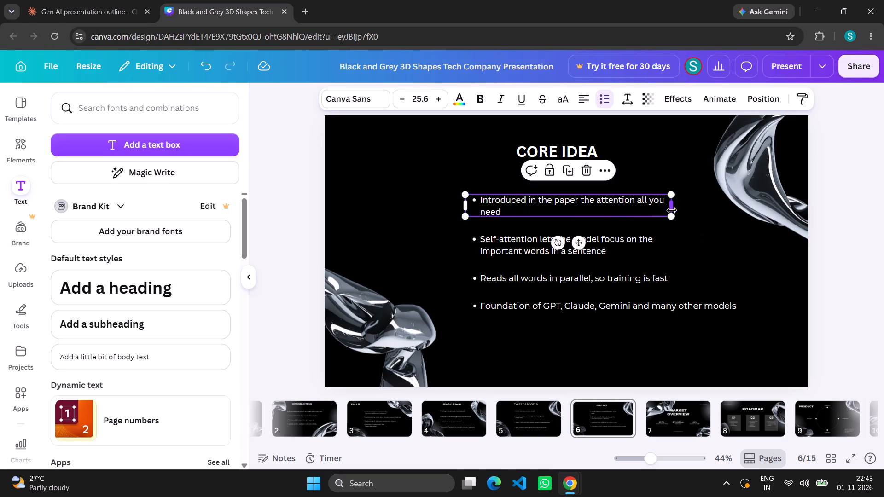
left_click(628, 243)
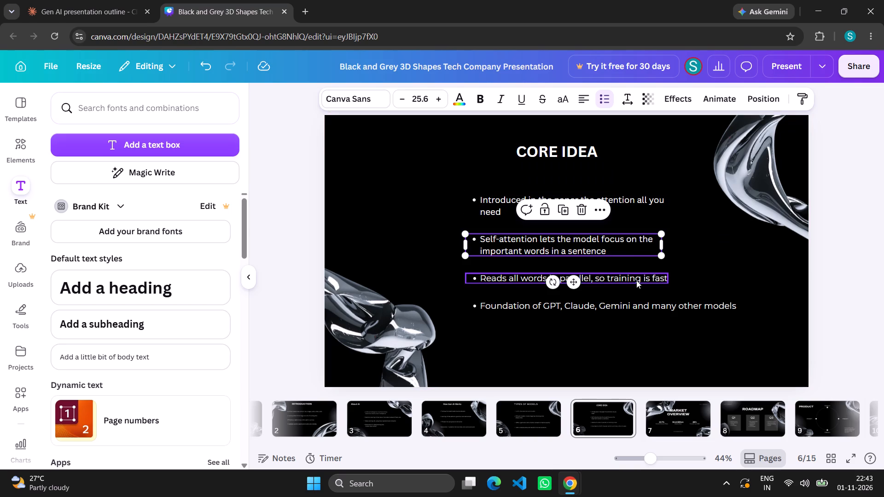
left_click(638, 308)
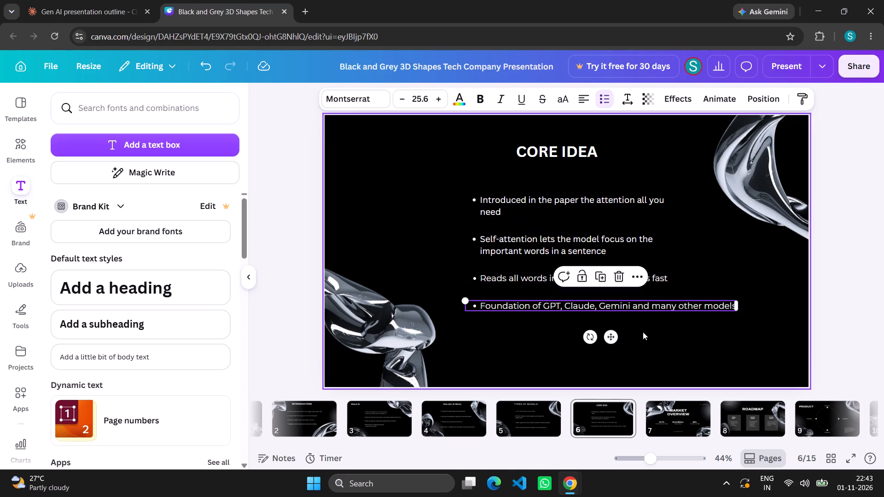
left_click(644, 337)
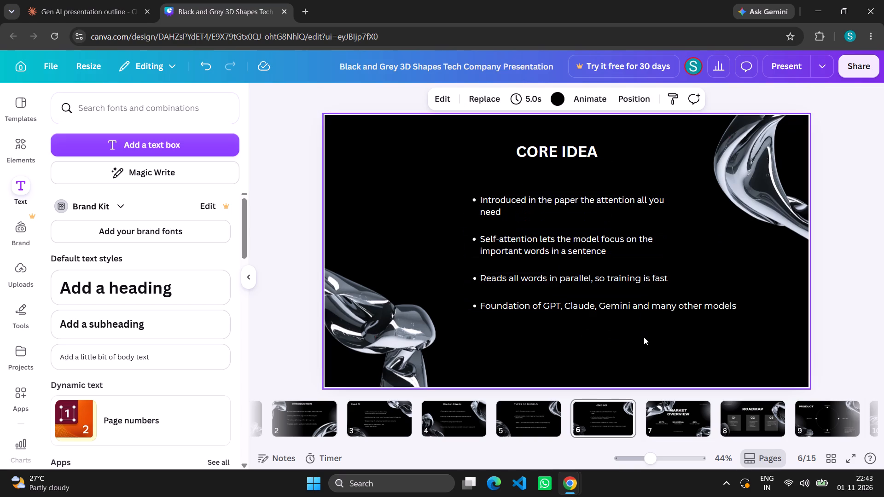
Delete the MARKET OVERVIEW heading and the TECH COMPANY label from slide 7.
left_click(669, 426)
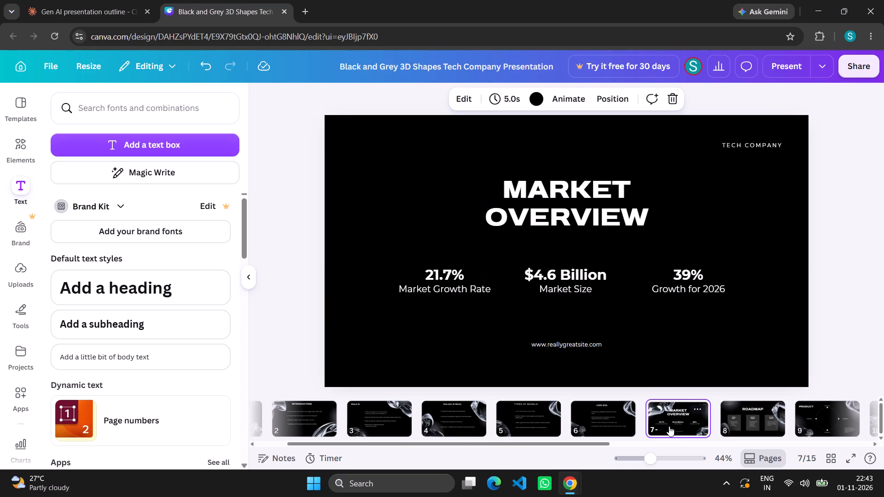
left_click_drag(445, 178, 392, 173)
left_click(593, 210)
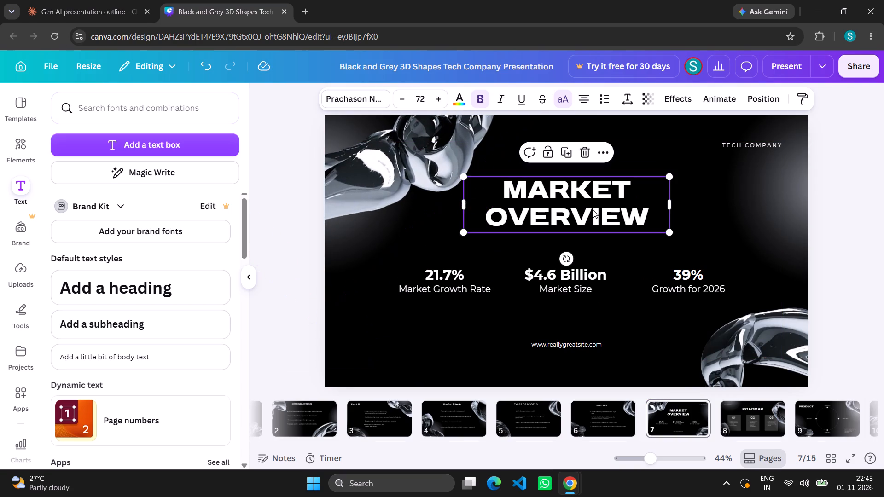
left_click(579, 154)
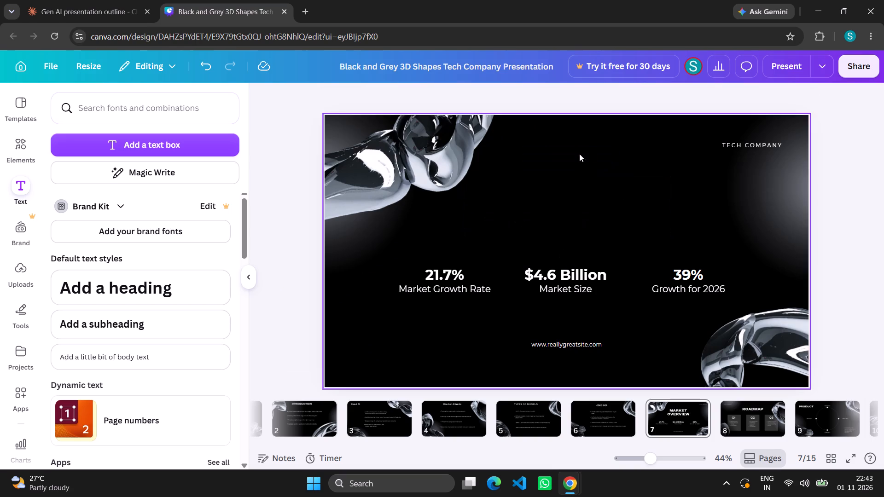
left_click(739, 146)
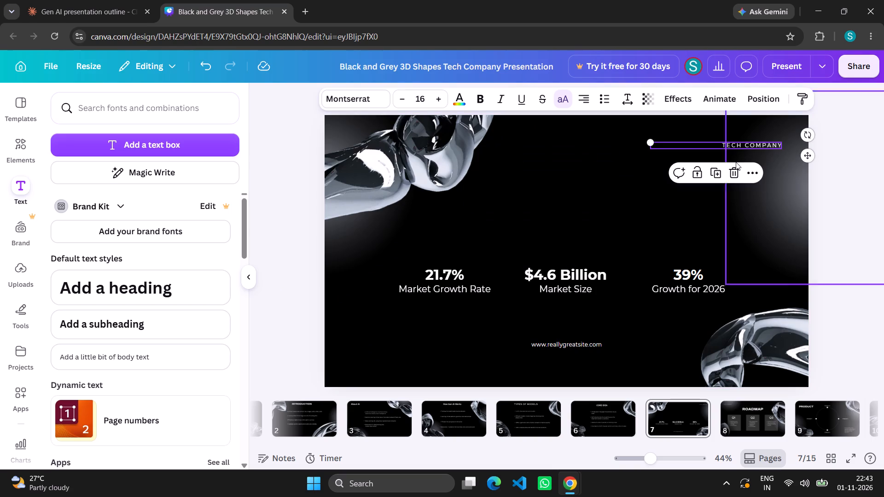
left_click(735, 169)
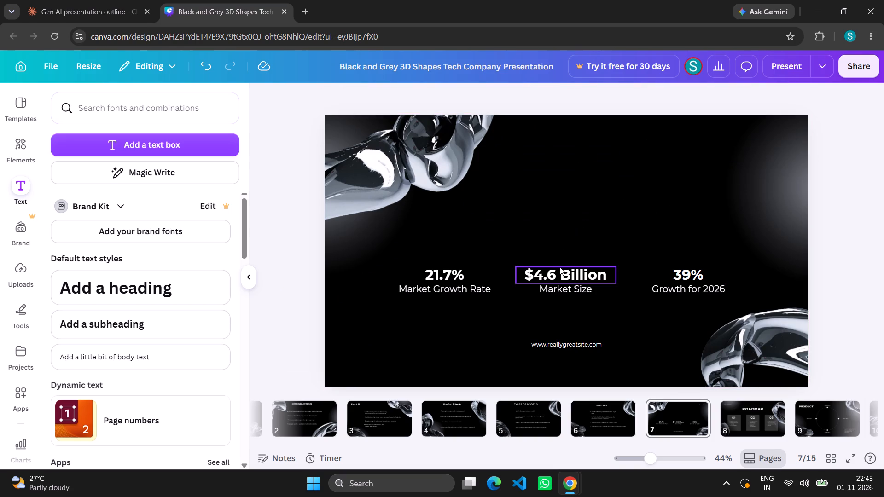
Delete the middle "$4.6 Billion" figure and its "Market Size" caption from slide 7.
left_click(560, 267)
left_click(578, 245)
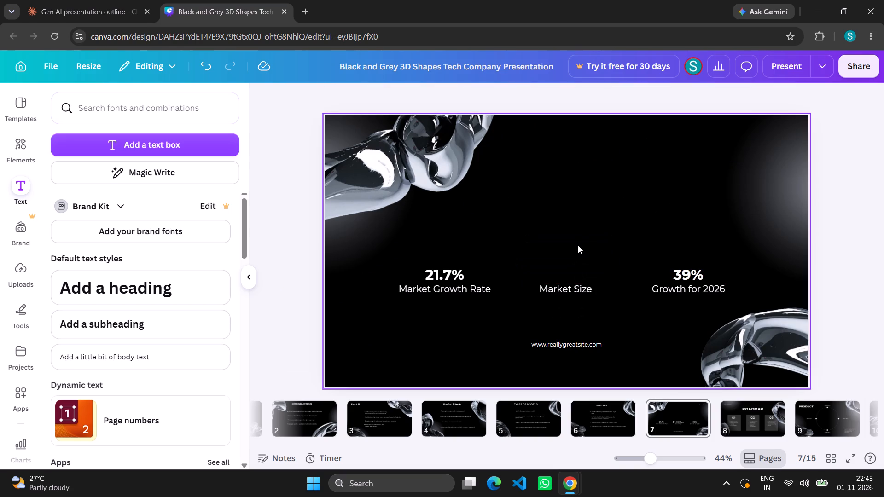
left_click_drag(577, 288, 583, 266)
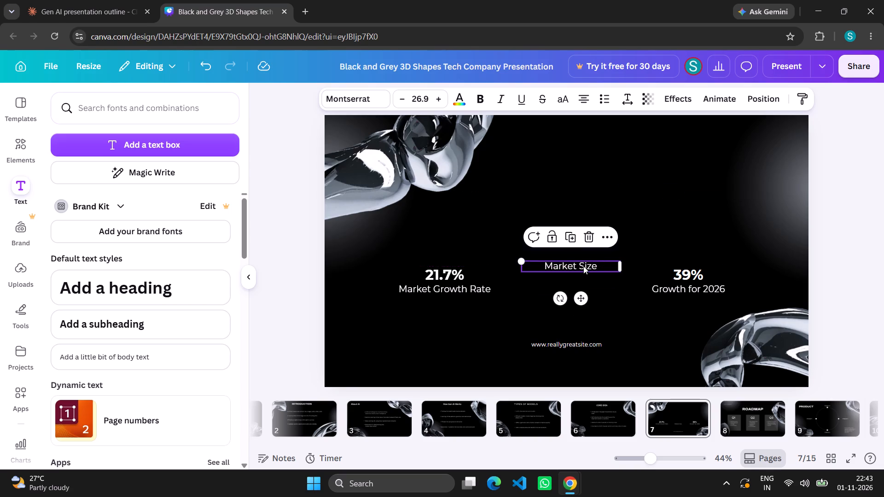
left_click(590, 241)
Move the "21.7%" text to the upper middle of slide 7, where a heading would sit.
left_click_drag(450, 278, 562, 181)
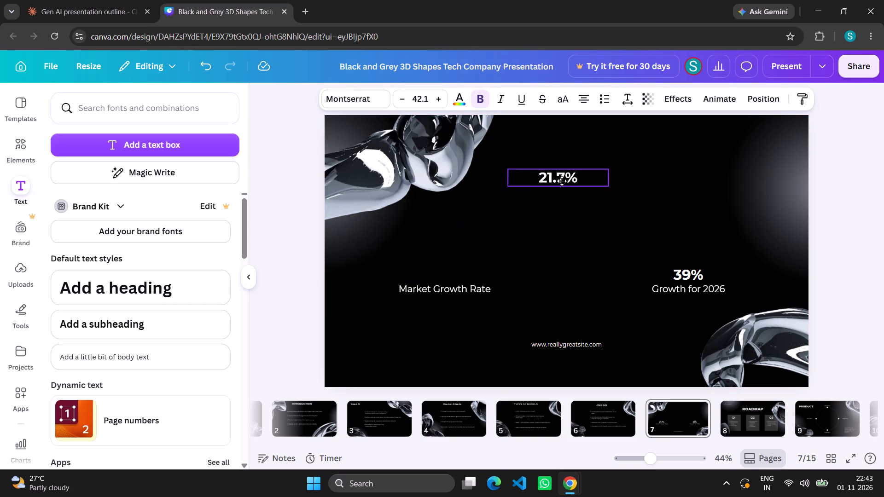
left_click_drag(562, 181, 549, 171)
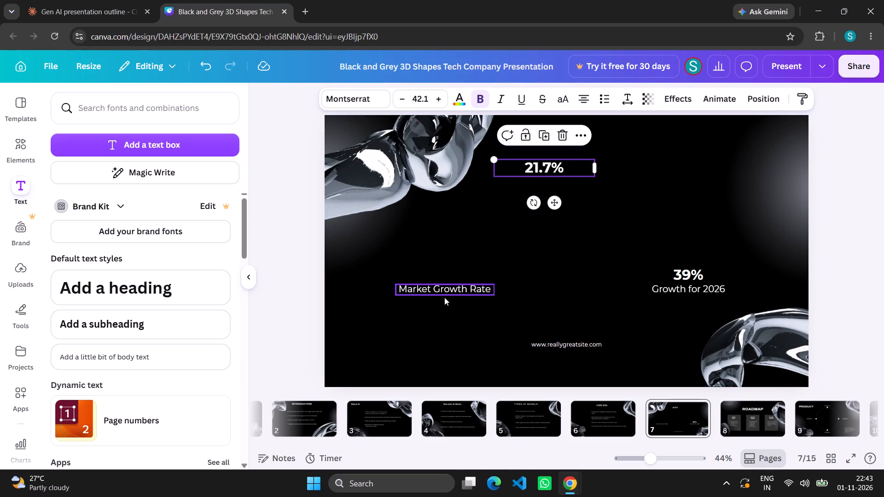
Delete the "Market Growth Rate" caption from slide 7.
left_click_drag(444, 297, 446, 292)
left_click_drag(446, 292, 497, 258)
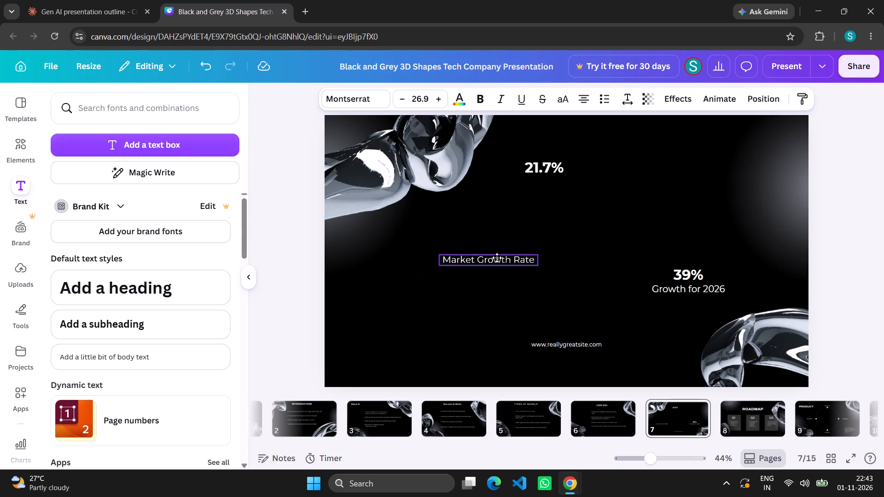
left_click_drag(497, 258, 529, 234)
left_click(553, 200)
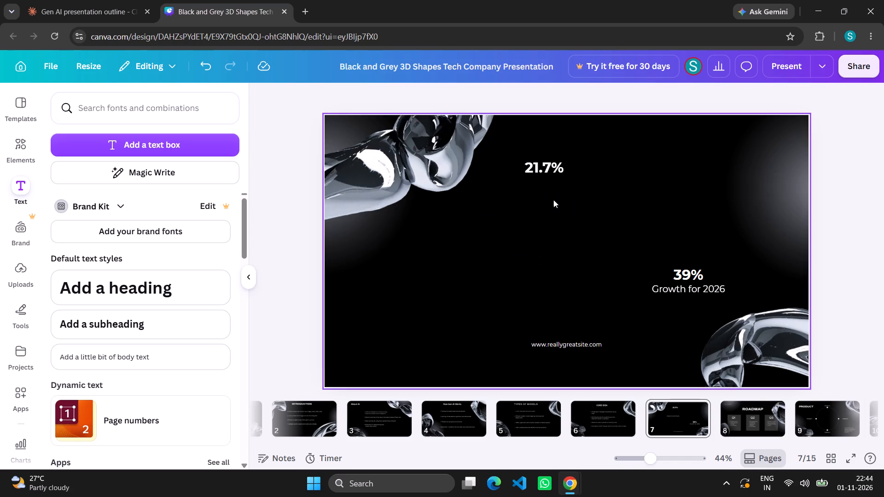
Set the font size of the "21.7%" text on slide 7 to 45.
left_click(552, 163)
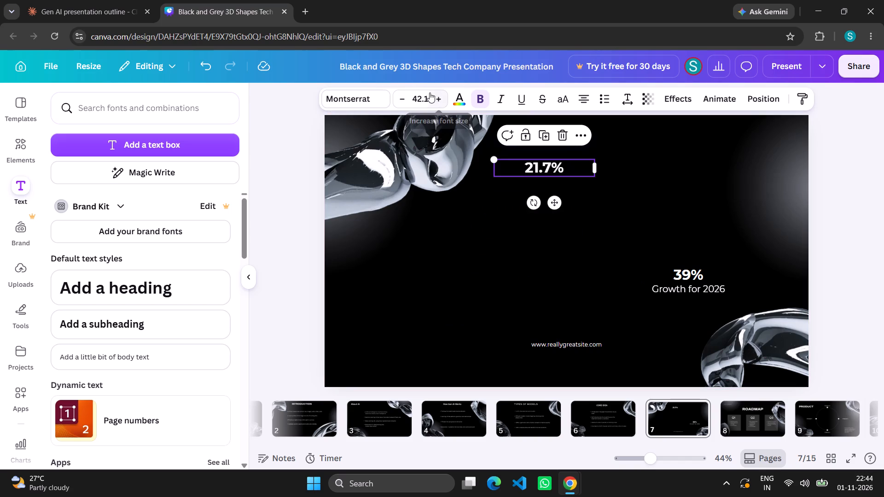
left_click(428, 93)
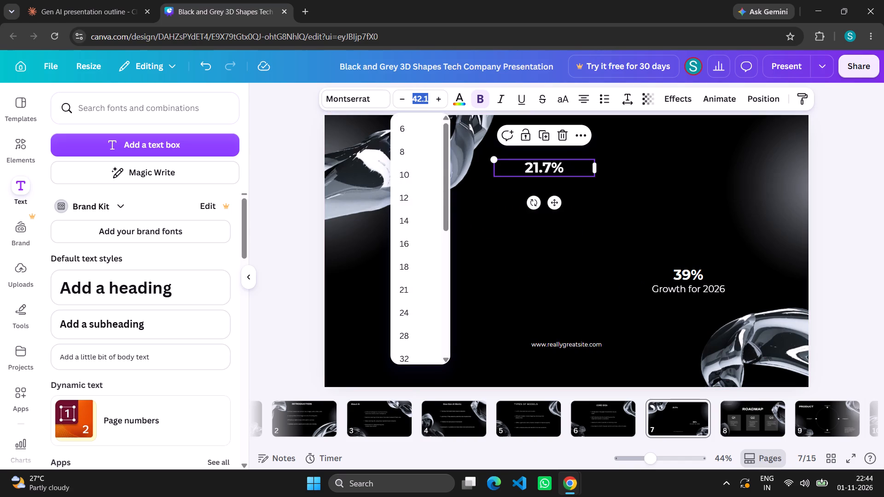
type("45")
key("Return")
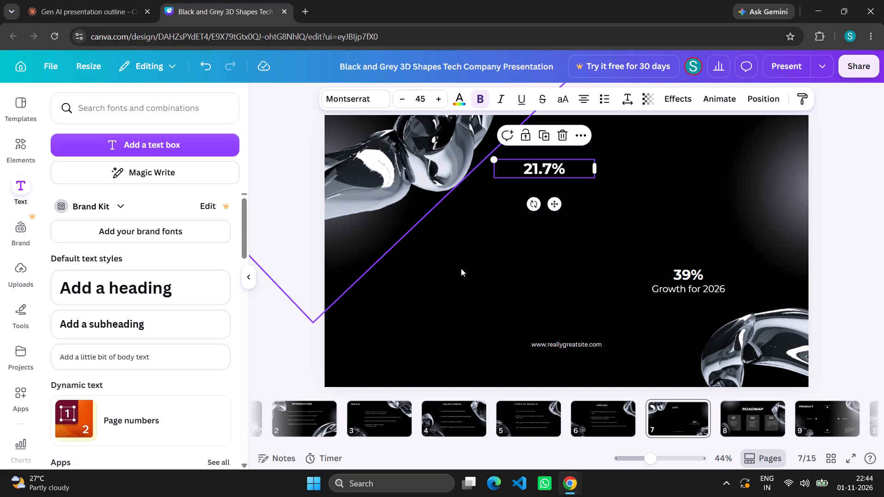
Delete the website address, the "Growth for 2026" caption and the "39%" figure from slide 7.
left_click(558, 346)
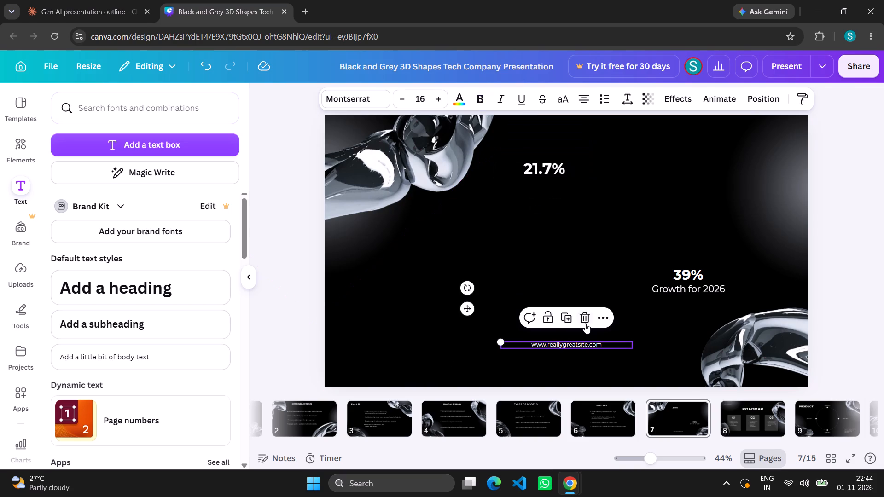
left_click(586, 321)
left_click(672, 289)
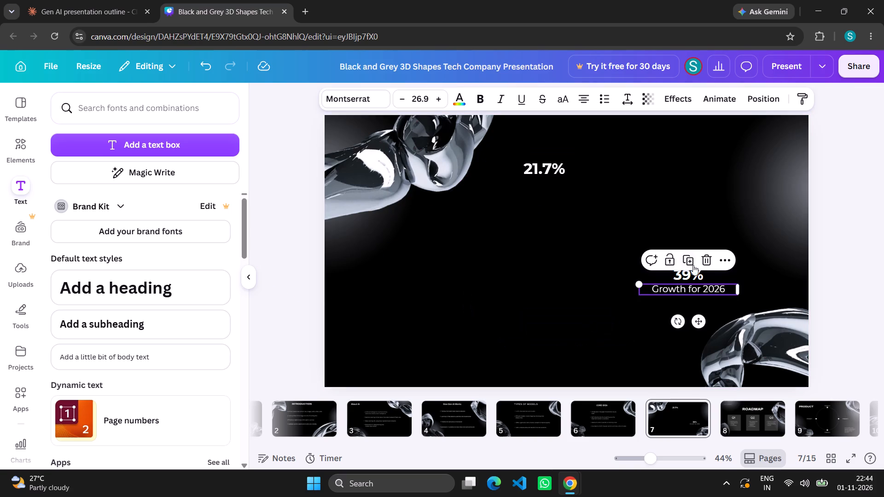
left_click(708, 262)
left_click(697, 271)
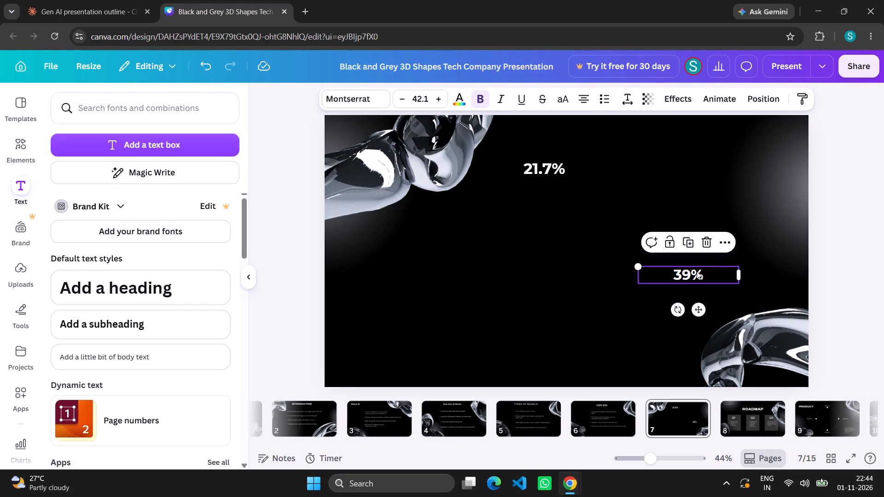
left_click(705, 244)
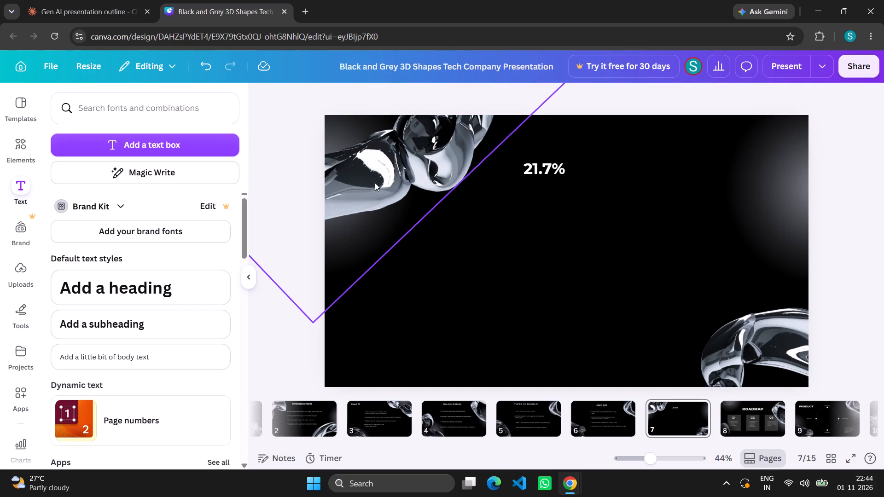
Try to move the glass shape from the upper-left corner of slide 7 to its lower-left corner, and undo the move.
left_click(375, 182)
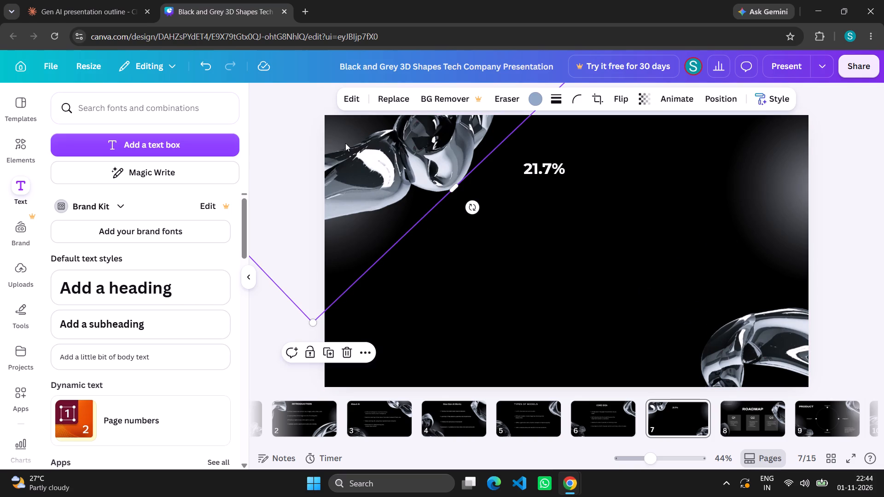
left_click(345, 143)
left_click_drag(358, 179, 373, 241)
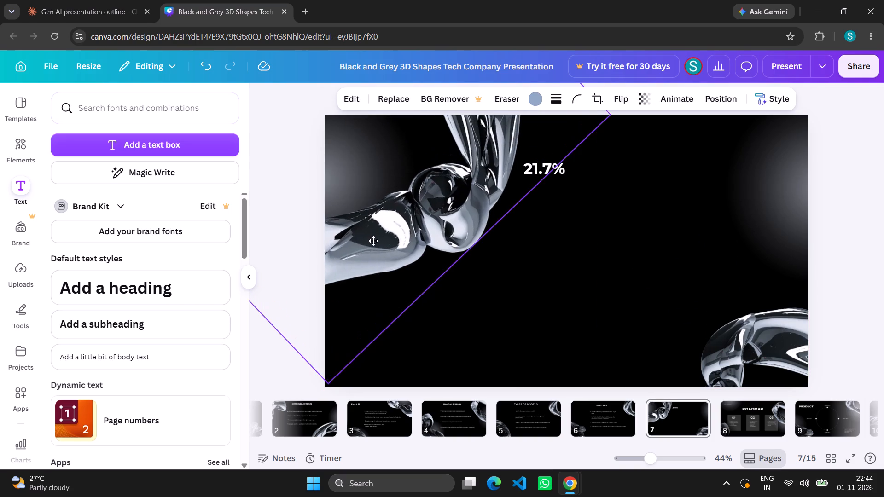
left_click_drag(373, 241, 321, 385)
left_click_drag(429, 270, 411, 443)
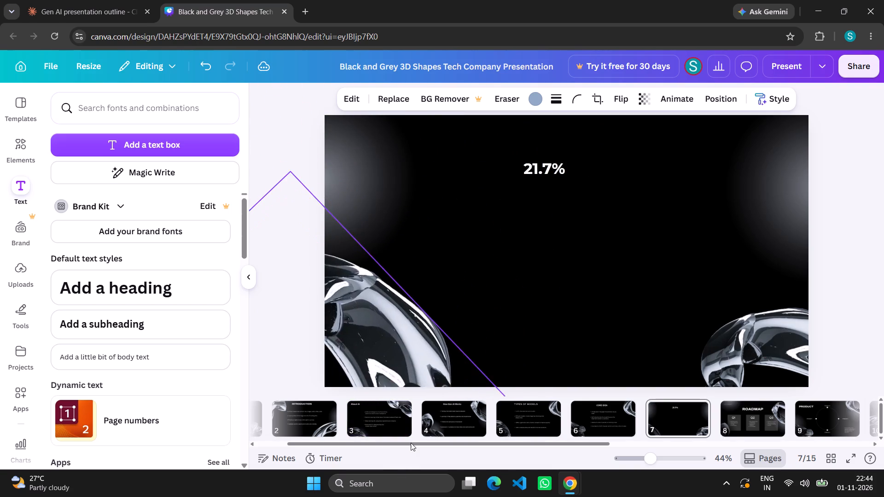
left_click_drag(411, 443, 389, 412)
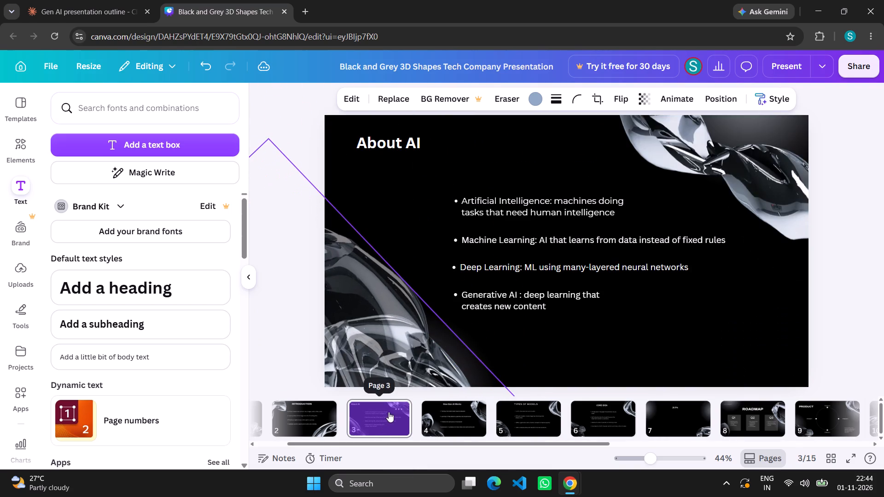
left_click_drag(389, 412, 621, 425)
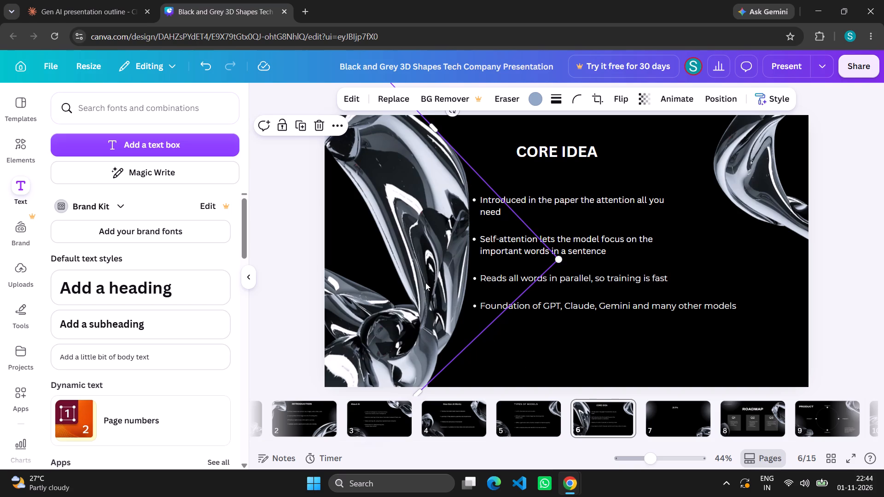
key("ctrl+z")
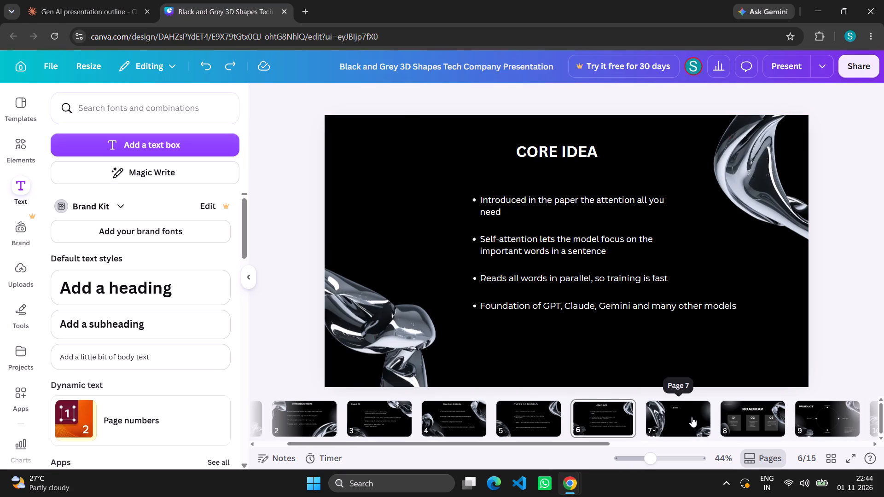
Move the upper-left glass shape on slide 7 down into the slide's lower-left corner.
left_click(692, 417)
left_click_drag(436, 202, 413, 295)
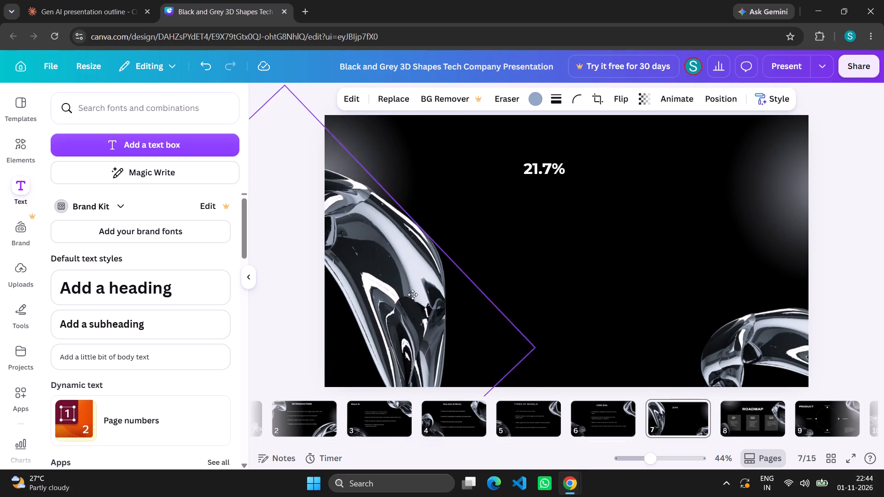
left_click_drag(413, 295, 384, 326)
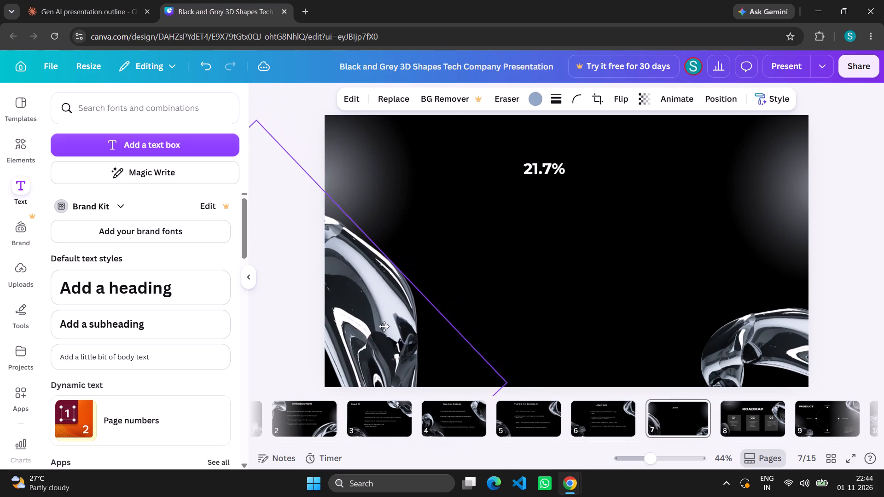
left_click_drag(384, 326, 425, 358)
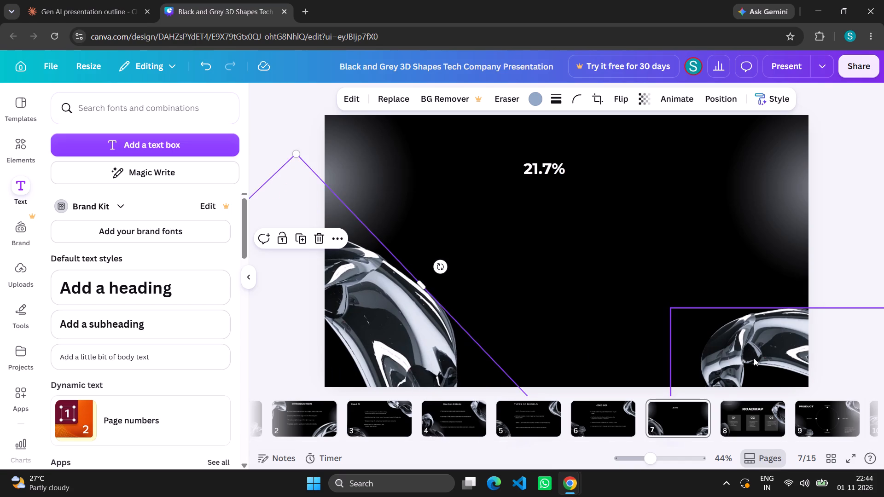
Delete the two grey gradient glows at the upper-left and upper-right edges of slide 7.
left_click(755, 357)
left_click(355, 168)
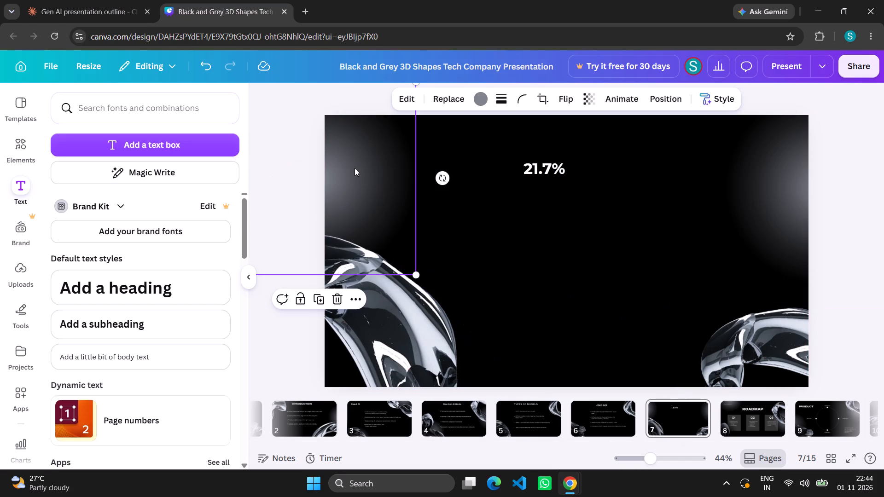
left_click(342, 297)
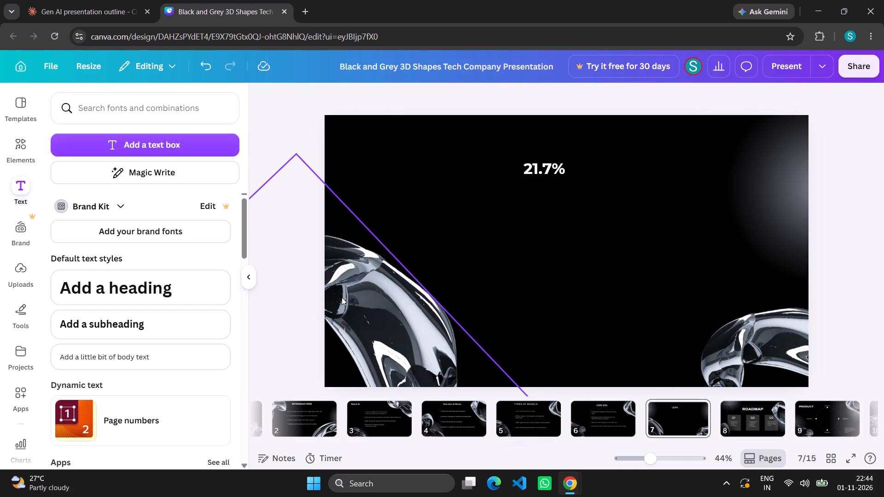
left_click(764, 180)
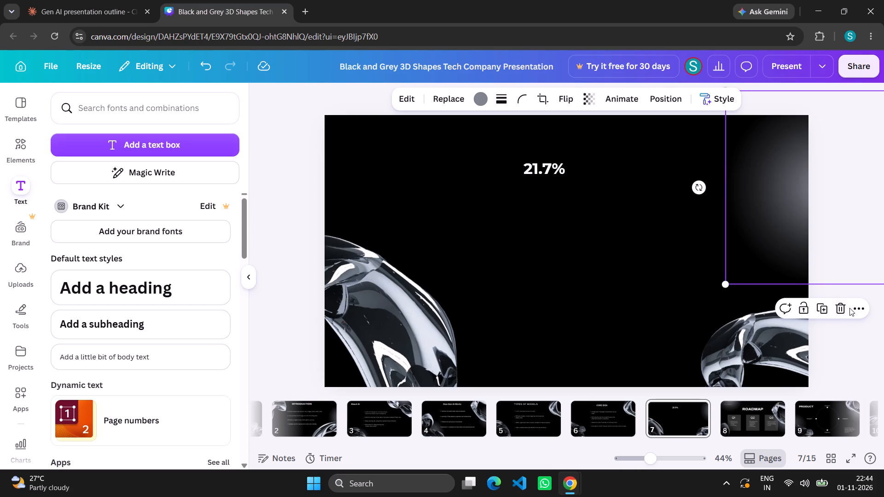
left_click(834, 312)
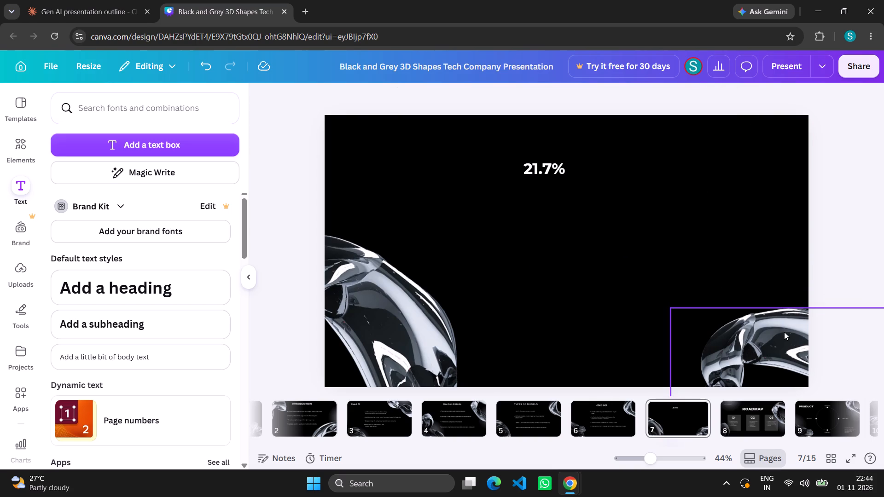
Move the lower-right glass shape on slide 7 up into the slide's upper-right corner, partly beyond the edge.
left_click_drag(784, 332, 815, 59)
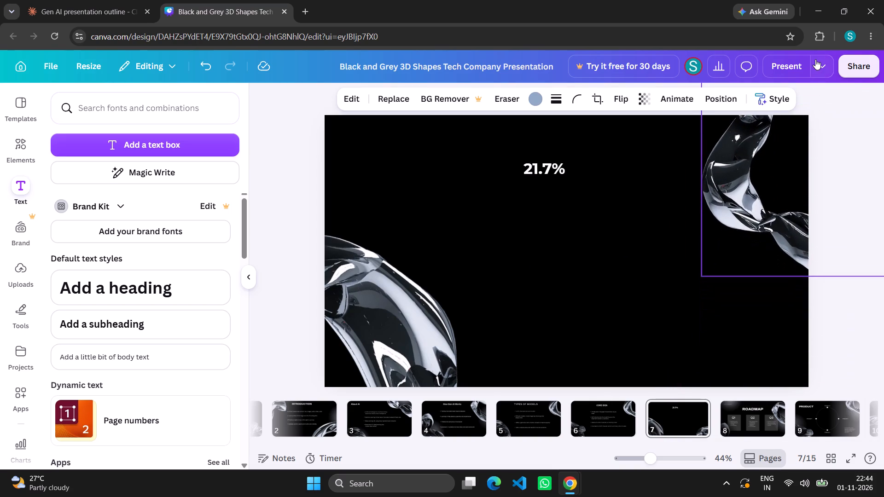
left_click_drag(815, 59, 826, 66)
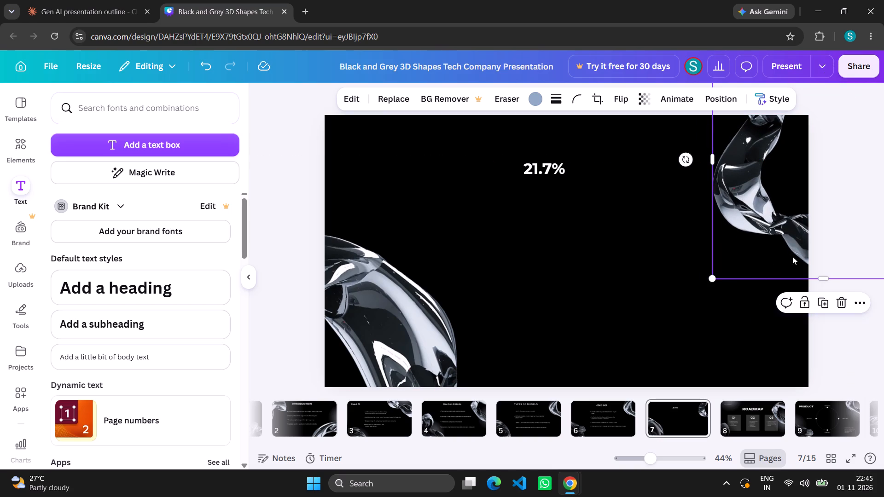
left_click_drag(764, 218, 776, 210)
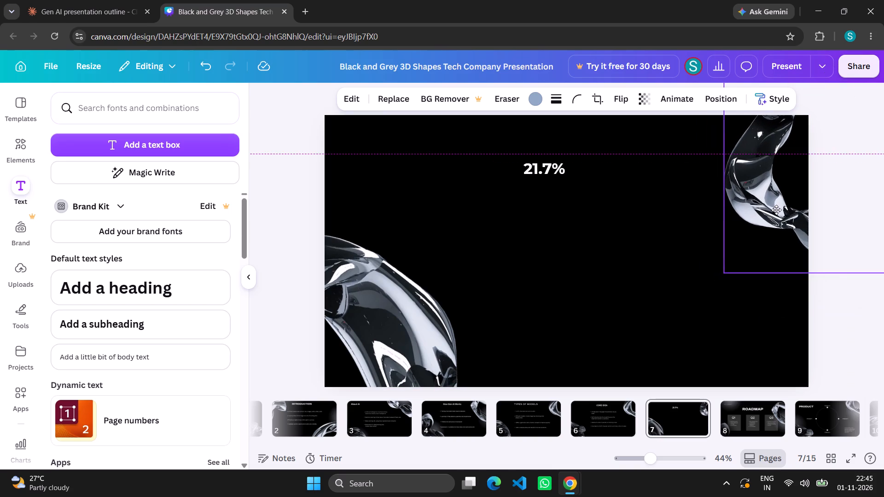
left_click_drag(776, 210, 778, 209)
Delete the "21.7%" text and its text box from slide 7.
left_click(538, 168)
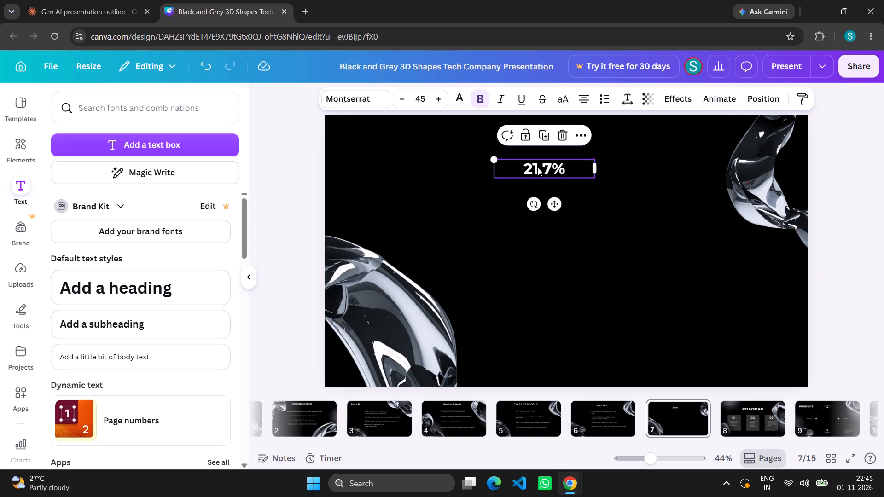
left_click(567, 163)
left_click(567, 163)
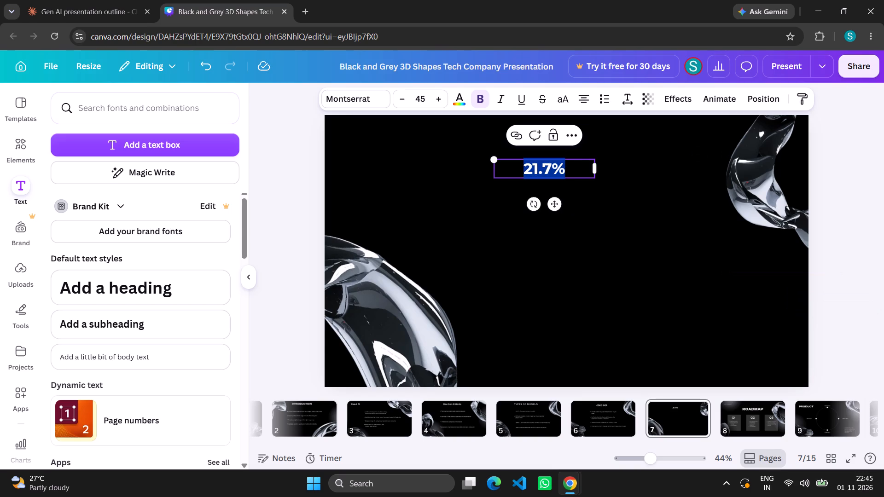
key("BackSpace")
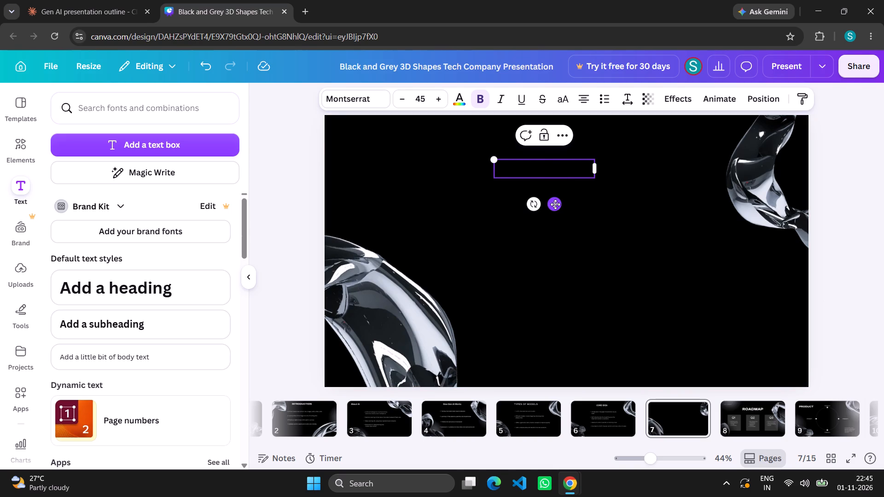
left_click_drag(555, 204, 564, 198)
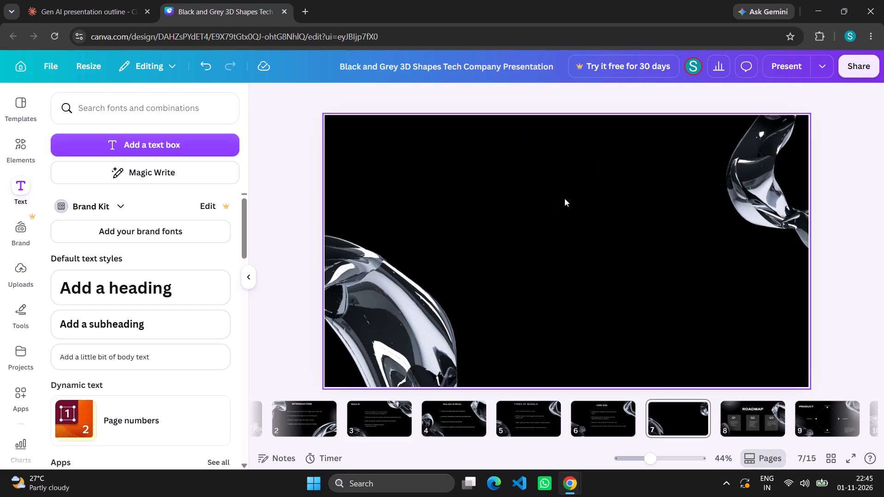
Add a heading text box to slide 7 at font size 45 and place it at the upper middle of the slide.
left_click(124, 296)
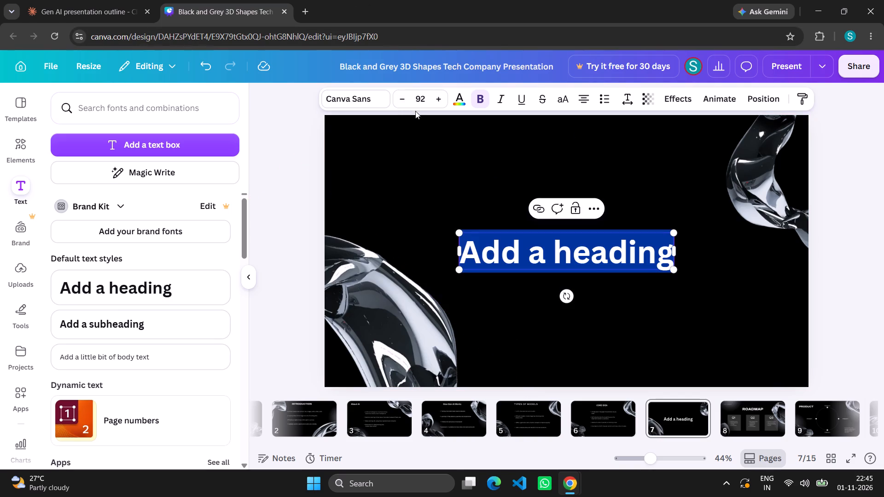
left_click(426, 98)
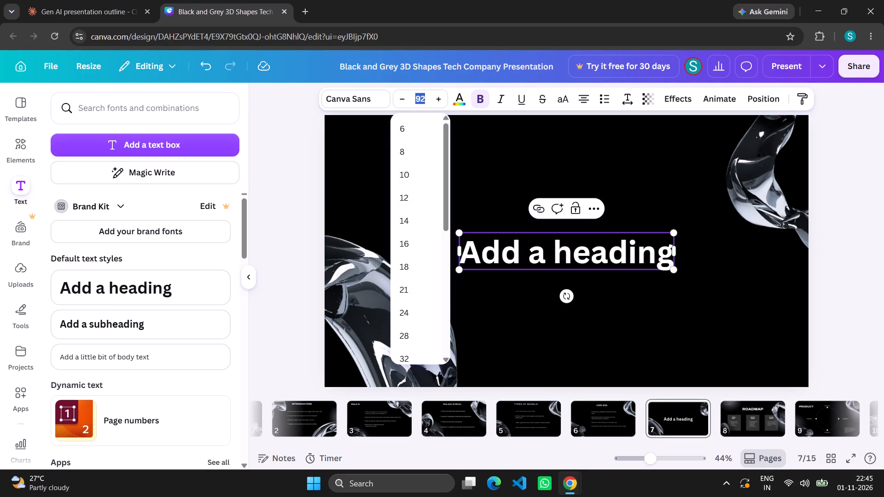
type("45")
key("Return")
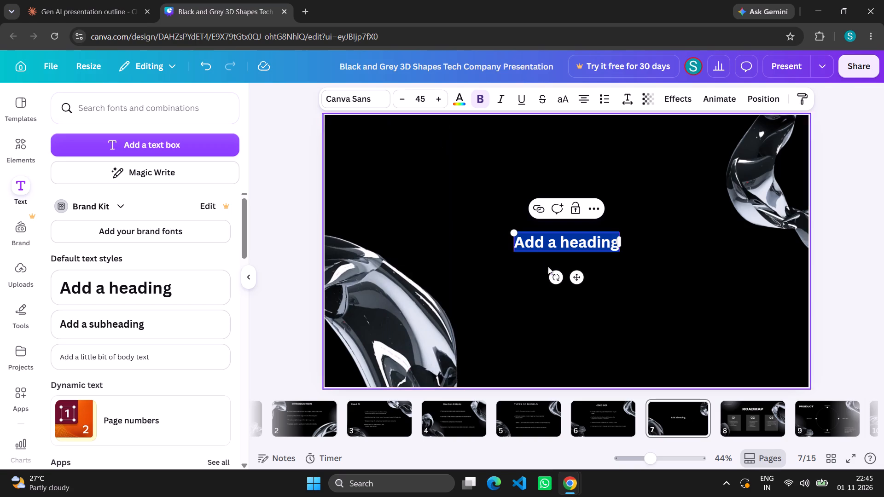
left_click_drag(582, 278, 573, 203)
double_click(590, 169)
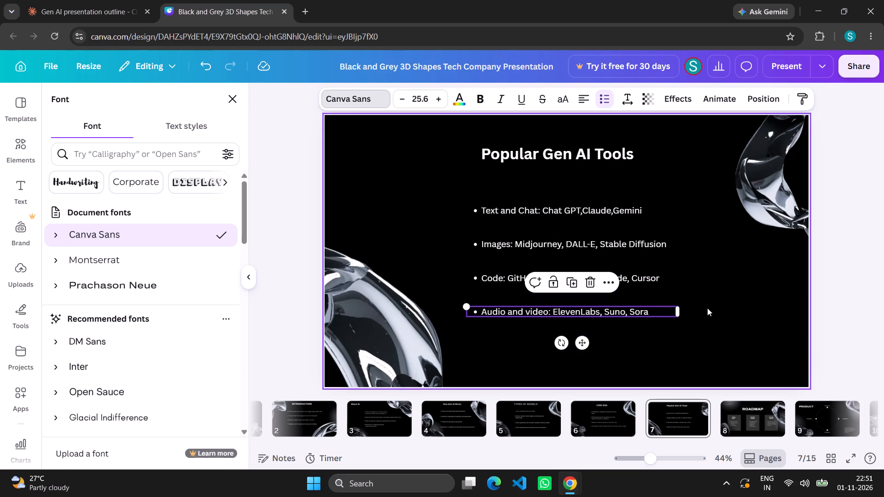
Delete the "TECH COMPANY" label from slide 8, the Roadmap slide.
left_click(749, 423)
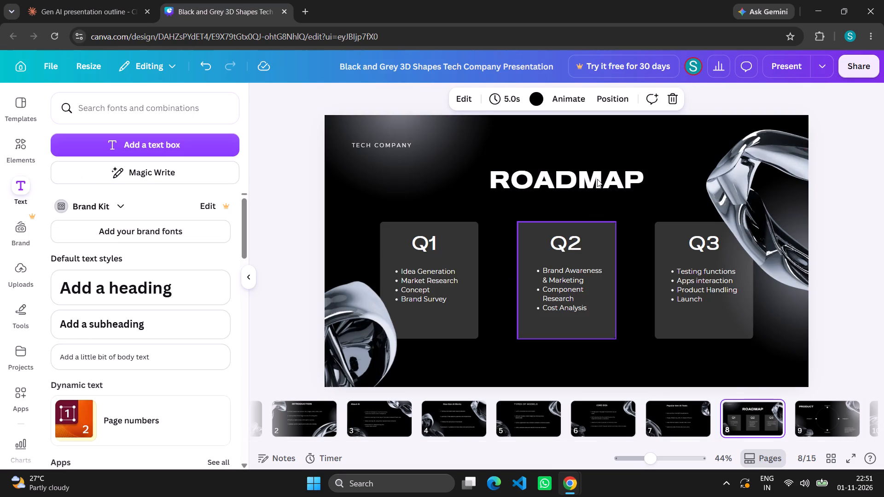
left_click(597, 179)
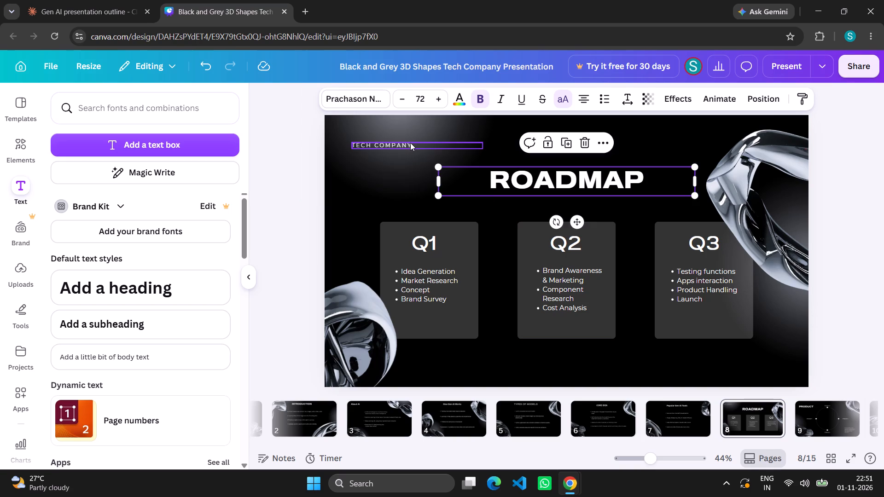
left_click(410, 143)
left_click(440, 173)
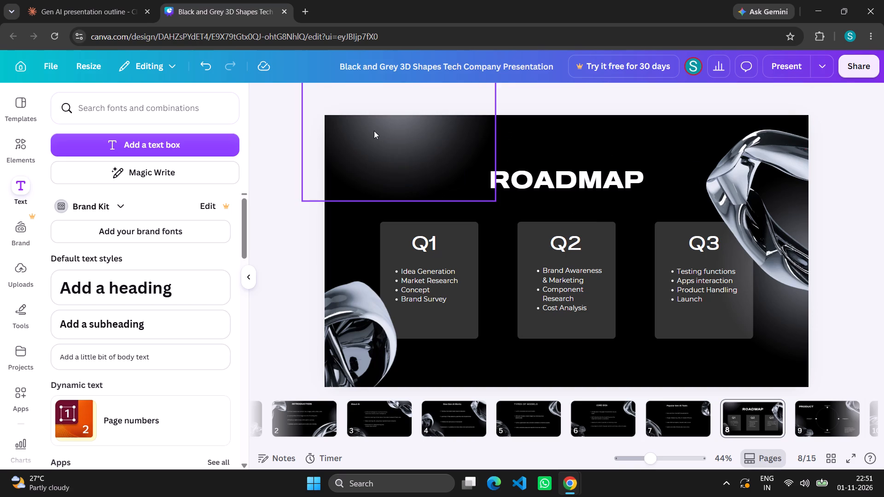
Delete the grey gradient glow in the upper-left corner of slide 8.
left_click(374, 131)
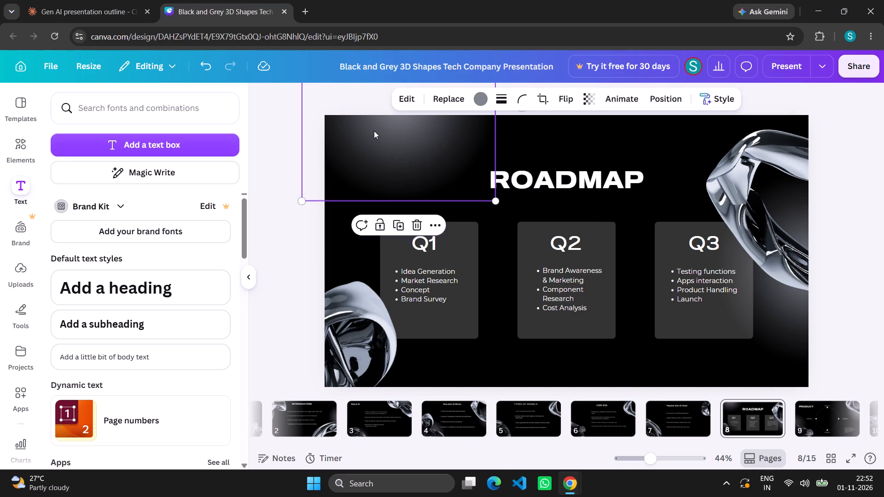
left_click(416, 231)
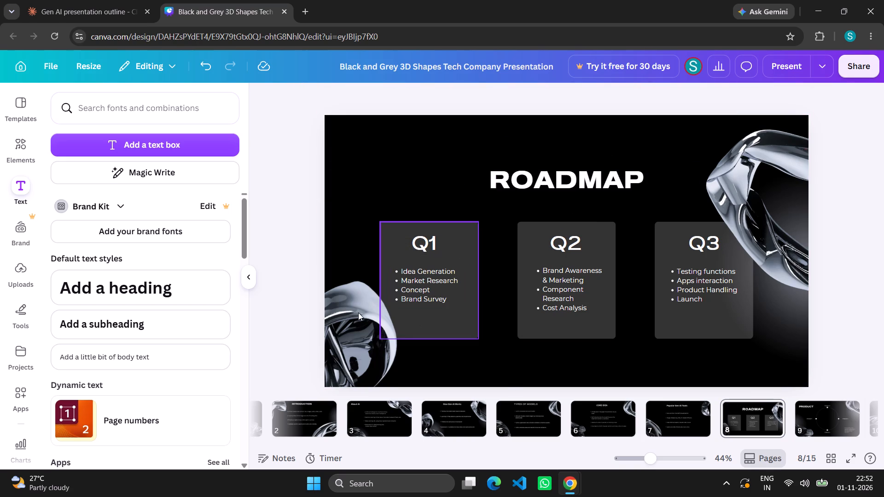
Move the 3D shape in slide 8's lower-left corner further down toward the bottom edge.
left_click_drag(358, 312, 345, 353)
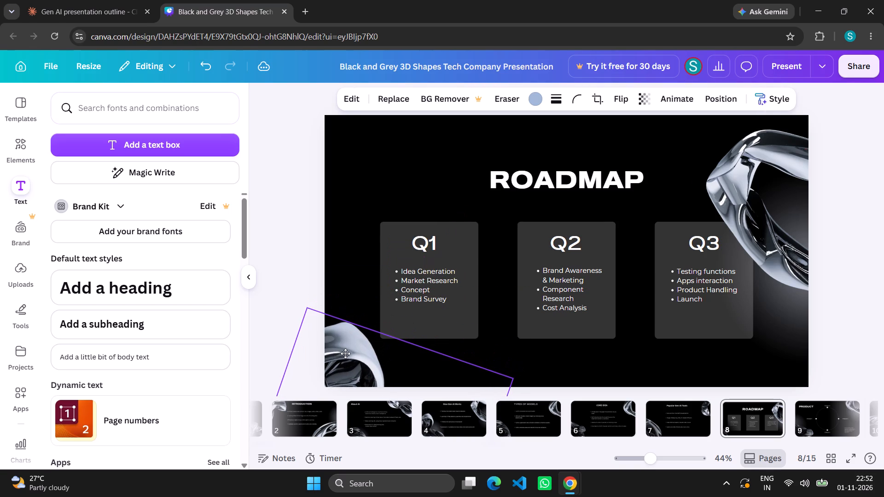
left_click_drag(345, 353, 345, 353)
Delete the whole Q1 card from slide 8: its bullet list, its heading and its grey box.
left_click(441, 277)
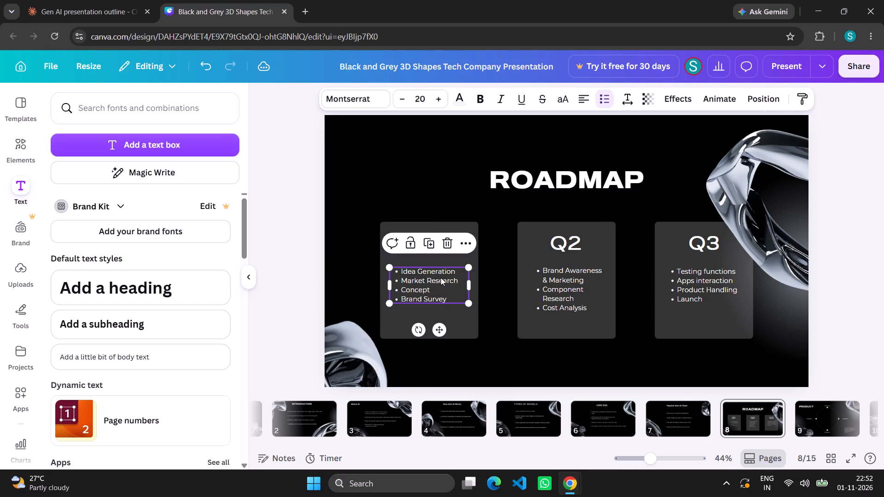
left_click(444, 247)
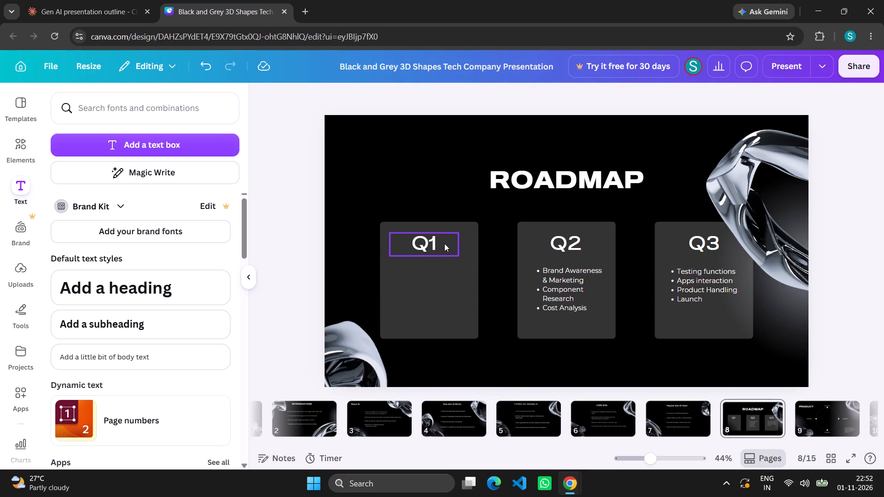
left_click(444, 243)
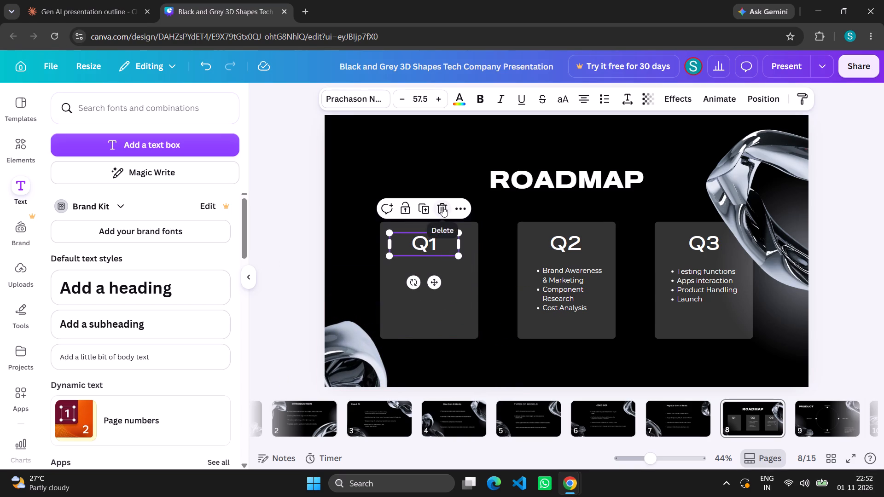
left_click(442, 207)
left_click_drag(449, 261, 440, 233)
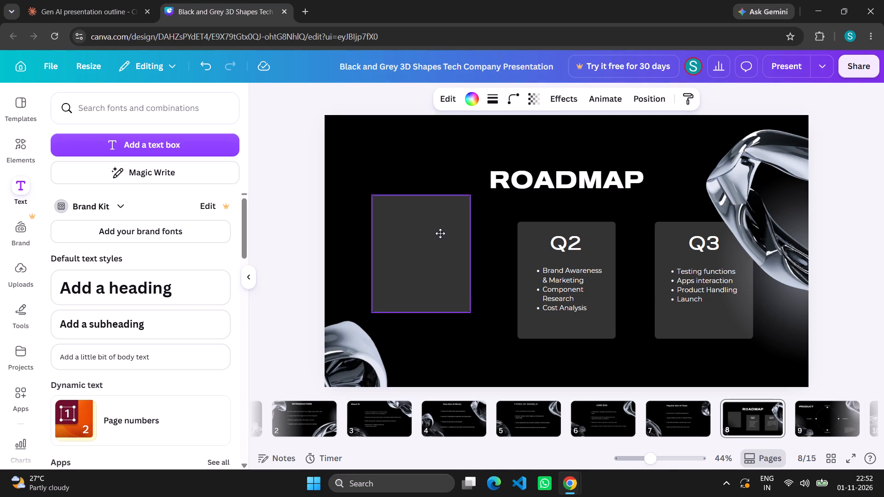
left_click_drag(440, 233, 438, 233)
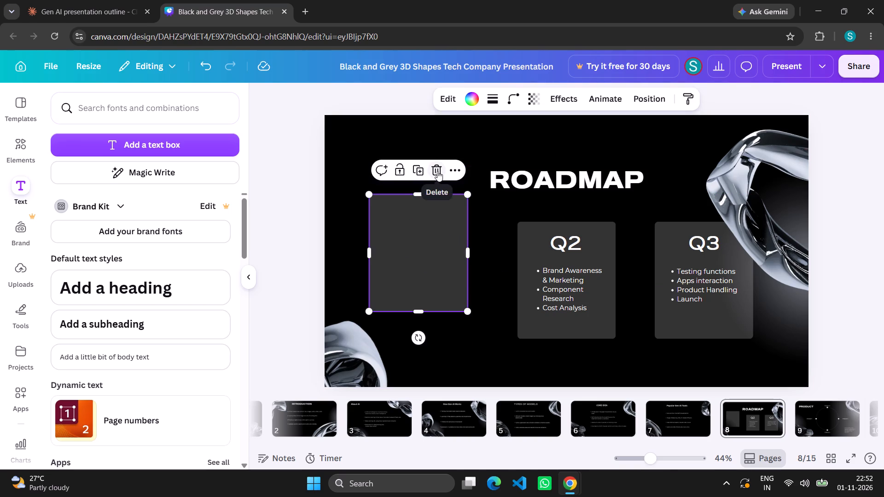
left_click(437, 171)
Delete the bullet list and the "Q2" heading from the middle card on slide 8.
left_click(564, 306)
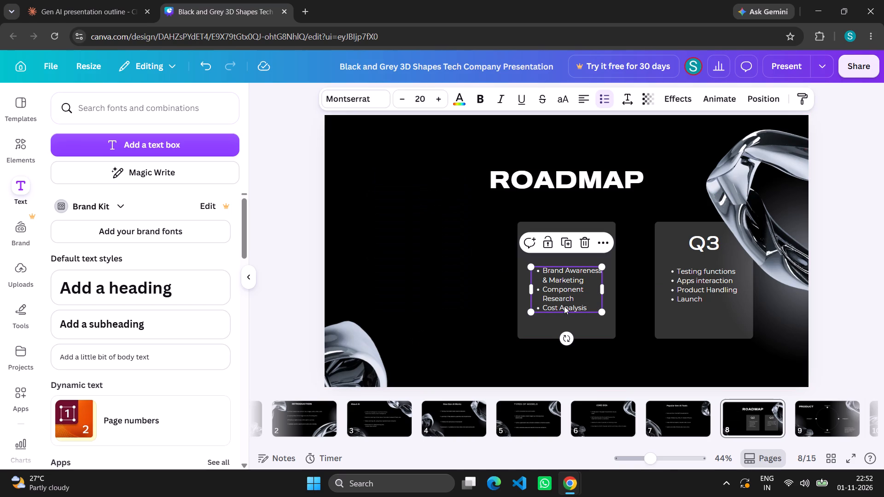
left_click(585, 239)
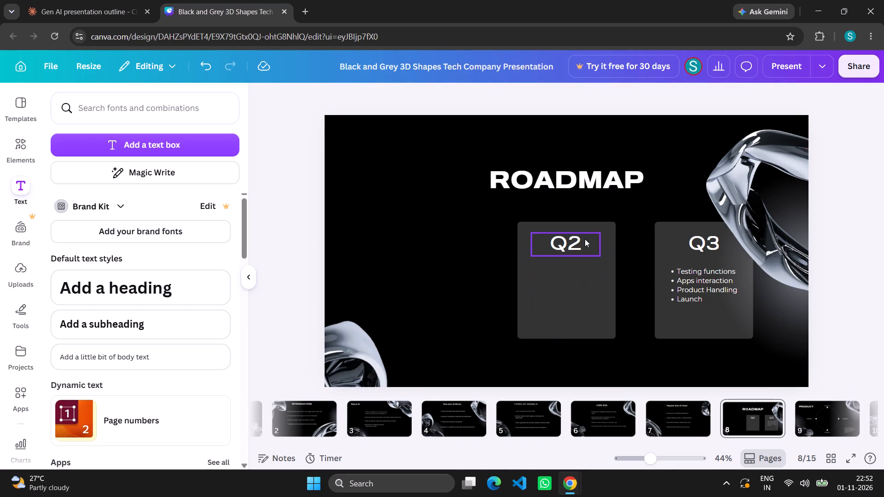
left_click(585, 239)
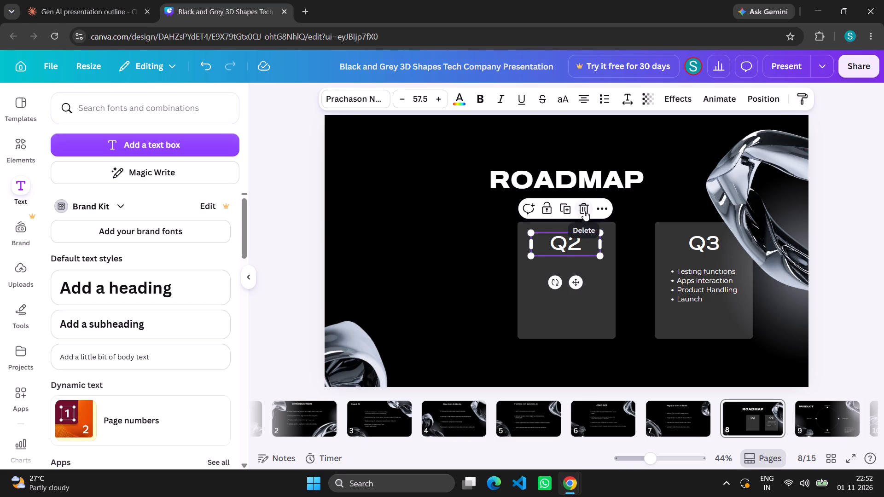
left_click(584, 211)
Move the "ROADMAP" title up and slightly left, above the middle card on slide 8.
left_click(577, 174)
left_click_drag(577, 174, 562, 166)
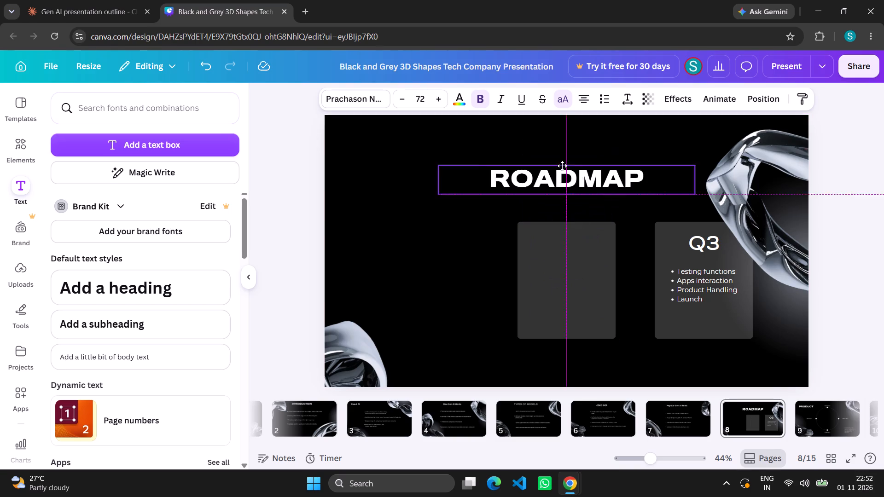
left_click_drag(562, 166, 562, 159)
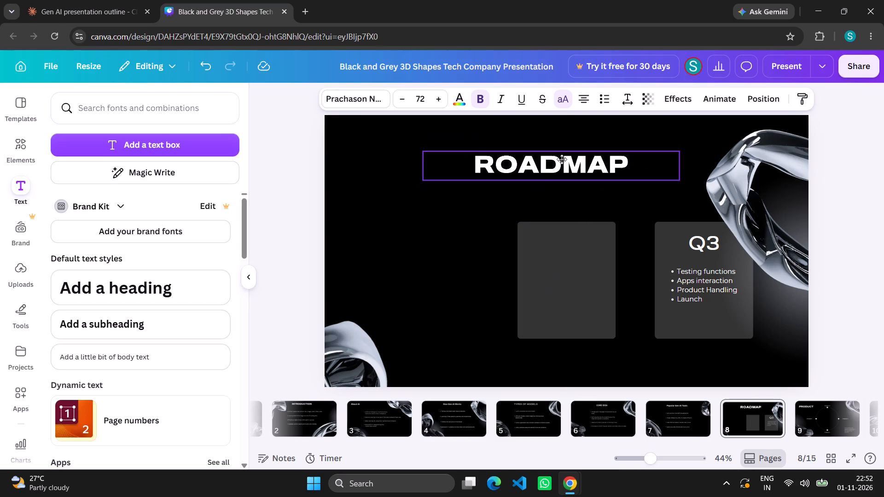
left_click_drag(562, 159, 560, 149)
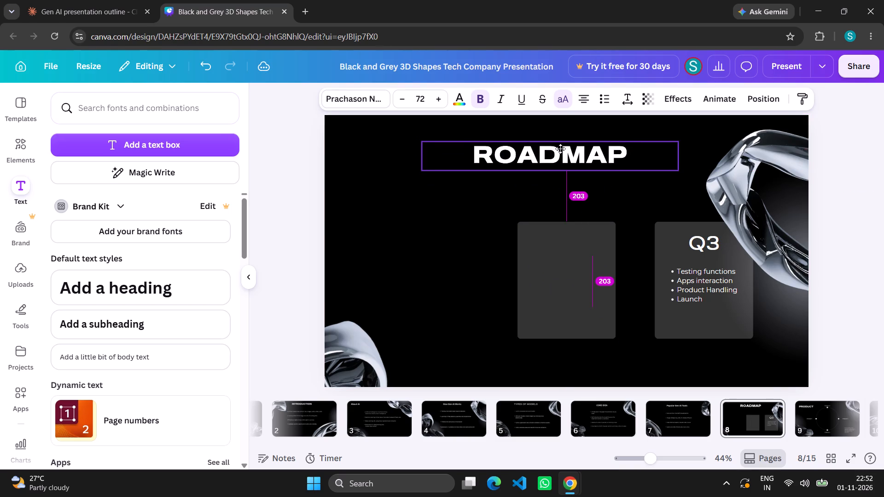
left_click_drag(560, 149, 563, 153)
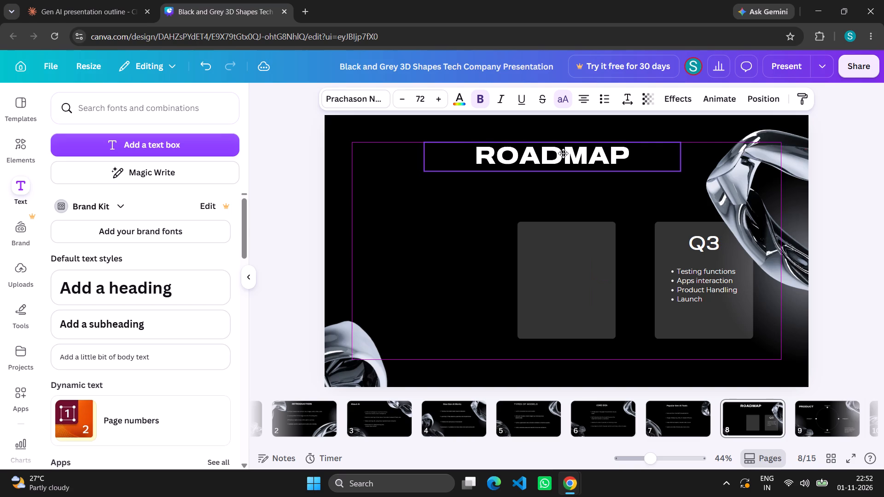
left_click_drag(563, 153, 564, 156)
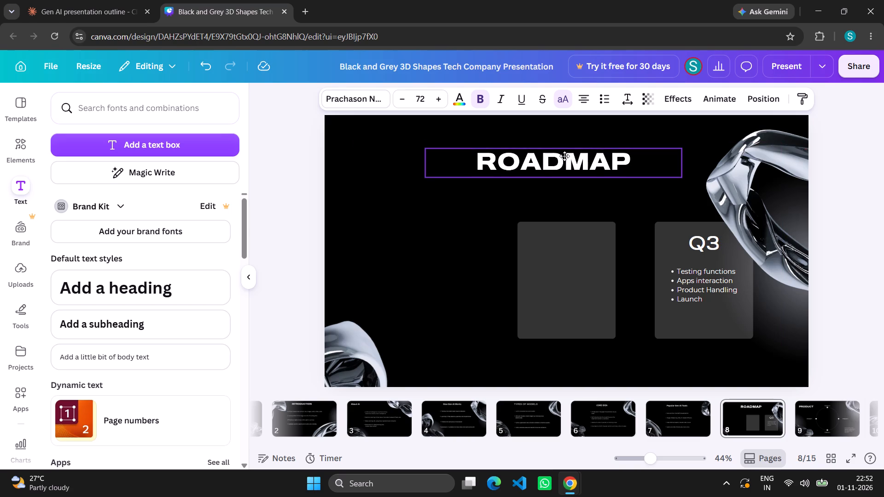
left_click_drag(564, 156, 564, 156)
Delete the empty grey box of the middle card on slide 8.
left_click(603, 277)
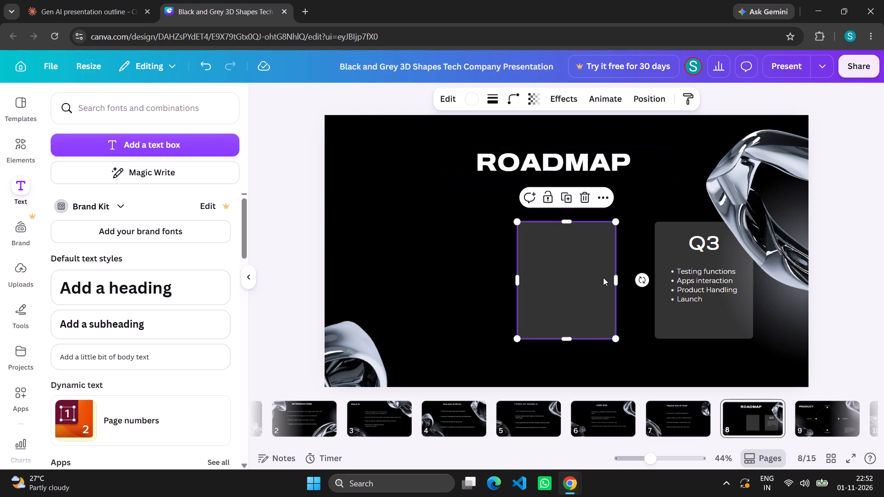
left_click(588, 203)
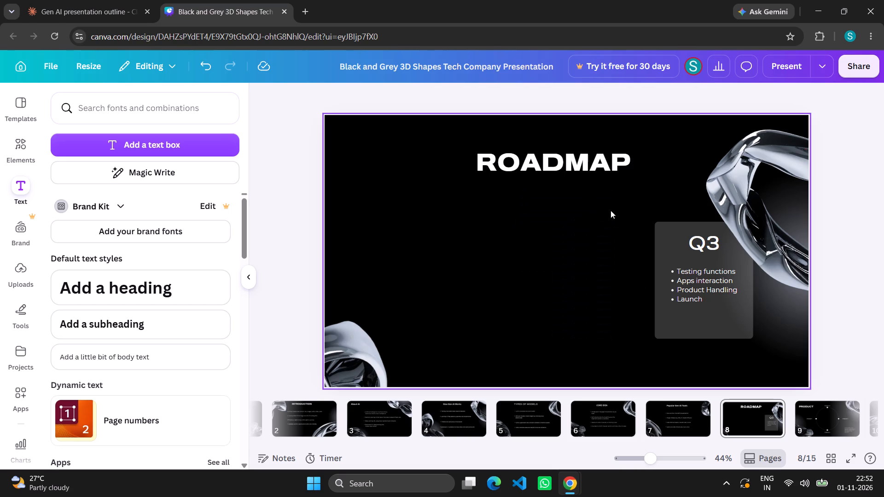
Delete the whole Q3 card from slide 8: its bullet list, its heading and its grey box.
left_click(708, 283)
left_click(728, 246)
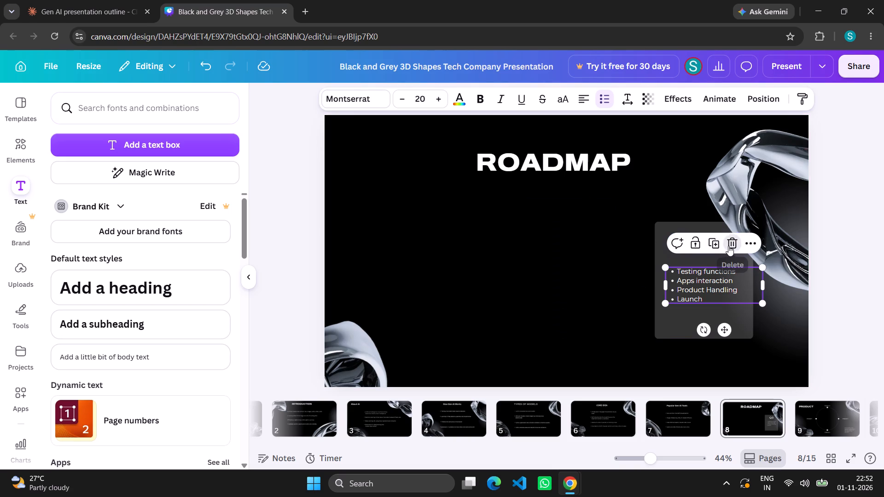
left_click(719, 244)
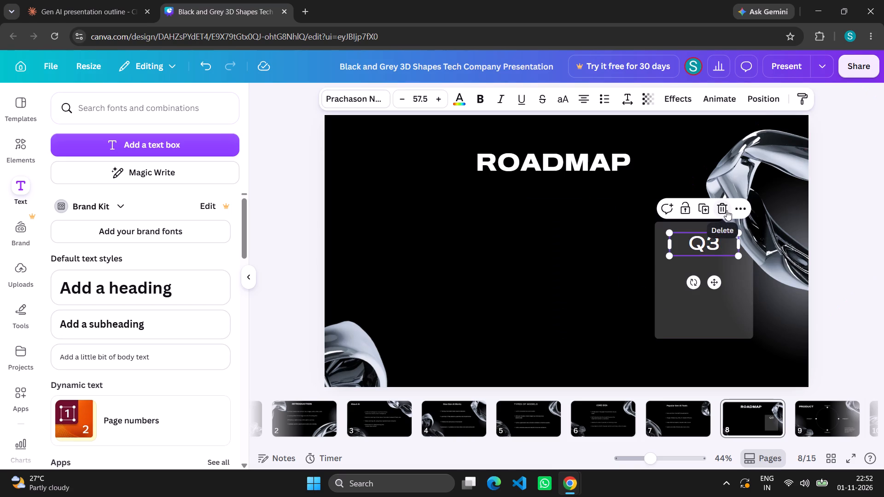
left_click(727, 210)
left_click(714, 262)
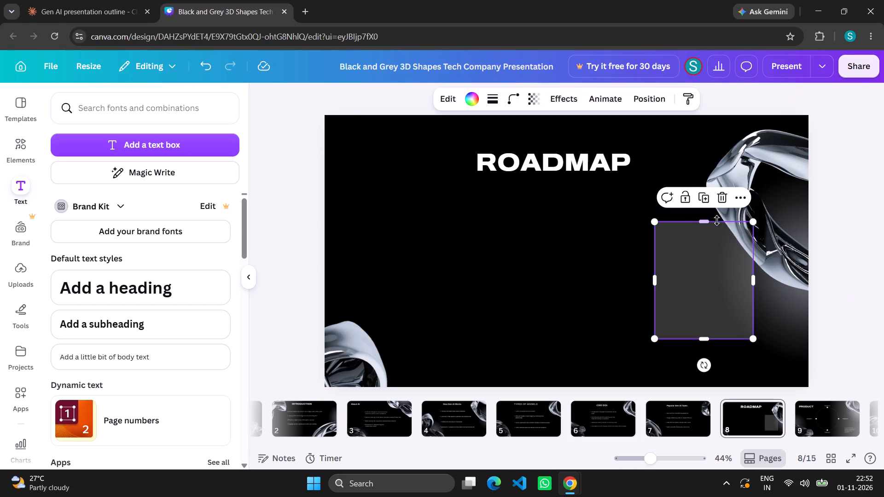
left_click(721, 203)
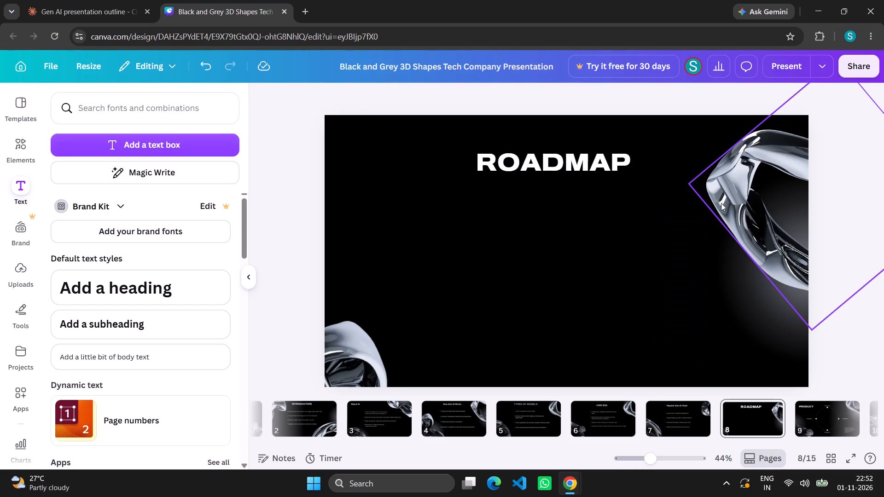
Move the 3D shape on slide 8's right side up into the upper-right corner, partly off the slide.
left_click_drag(721, 203, 729, 136)
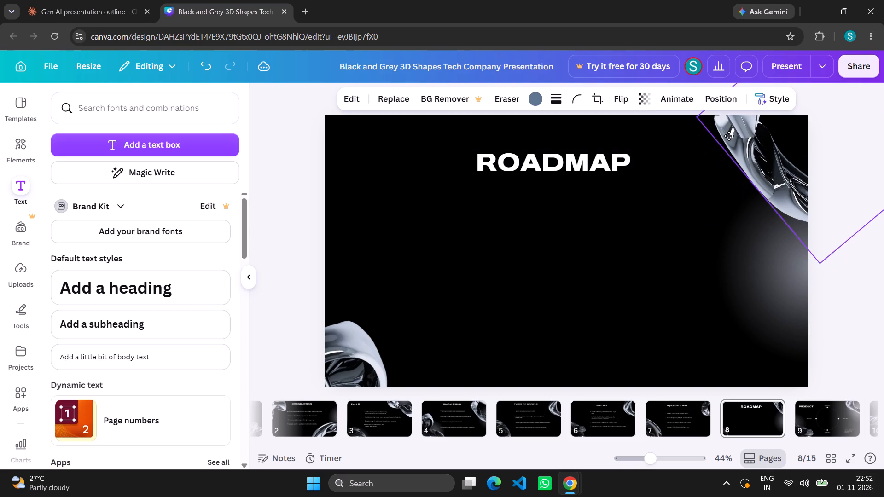
left_click_drag(729, 136, 734, 132)
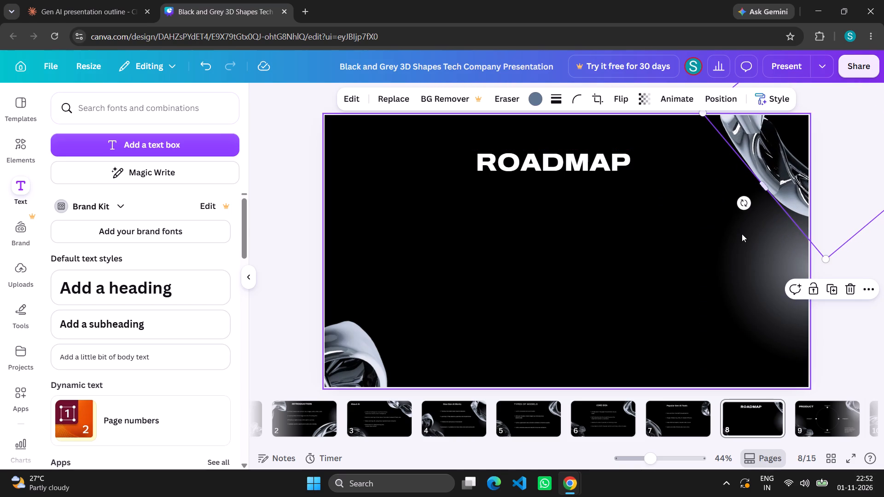
Delete the grey gradient glow at the right edge of slide 8.
left_click(742, 234)
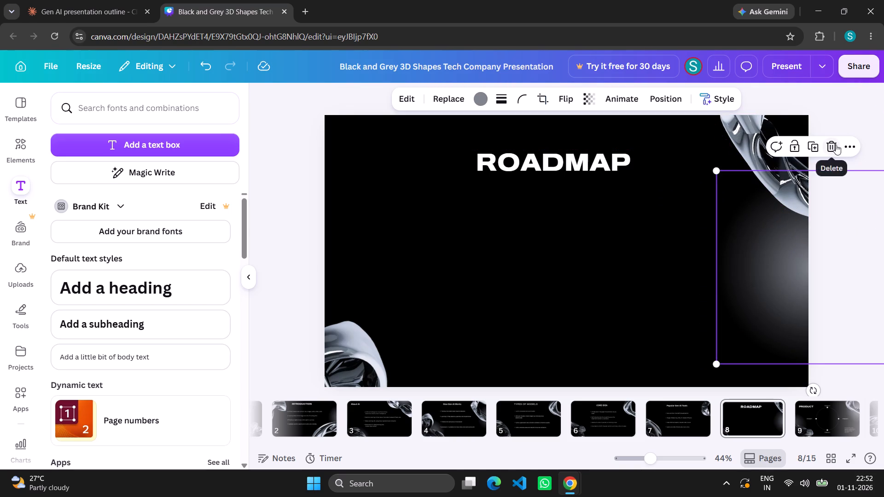
left_click(836, 144)
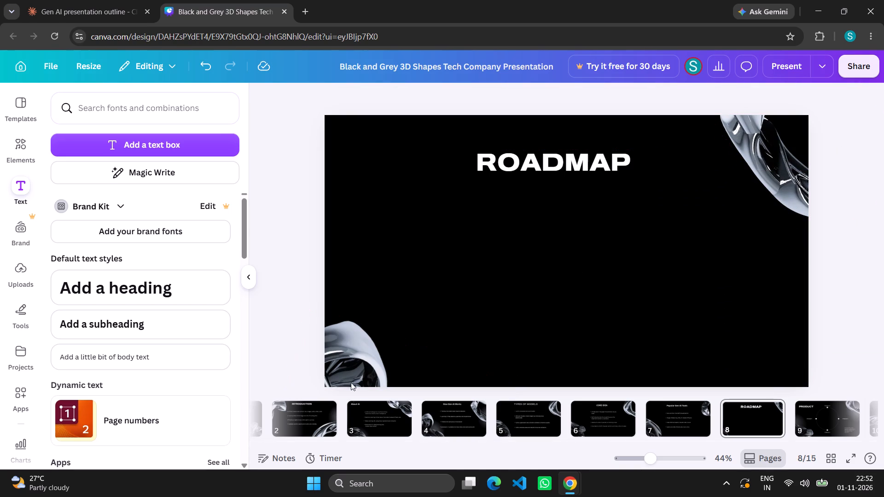
Move the lower-left 3D shape up on slide 8 so more of it shows along the left and bottom edges.
left_click_drag(354, 369, 387, 346)
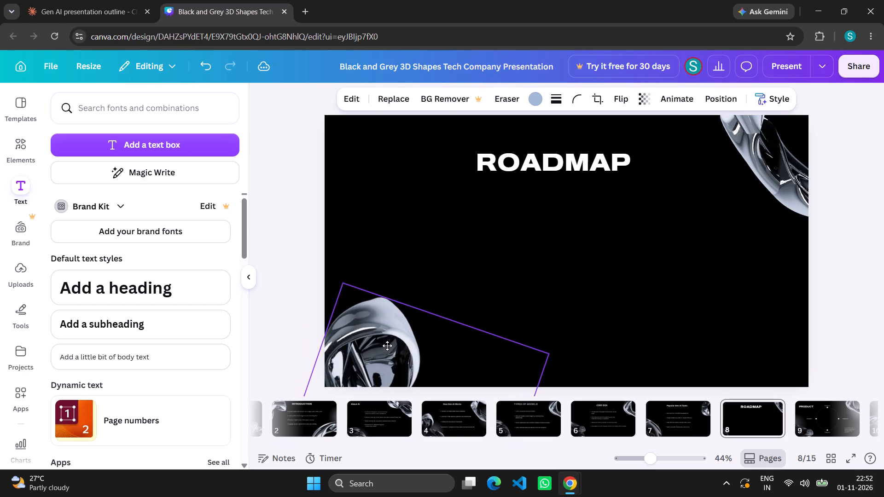
left_click_drag(387, 346, 384, 320)
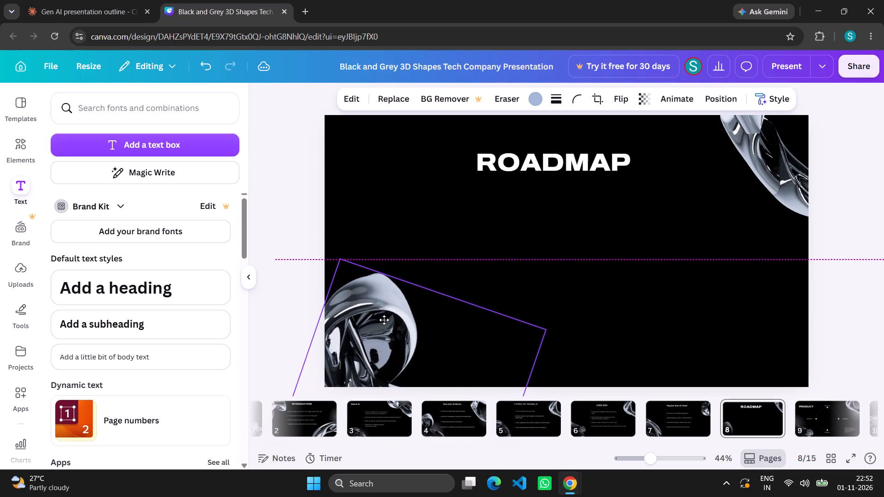
left_click_drag(384, 320, 391, 335)
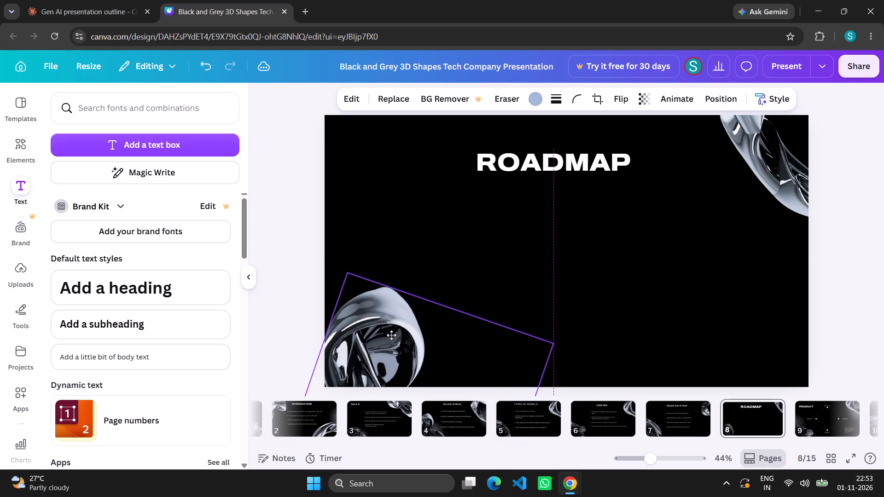
left_click_drag(391, 335, 364, 262)
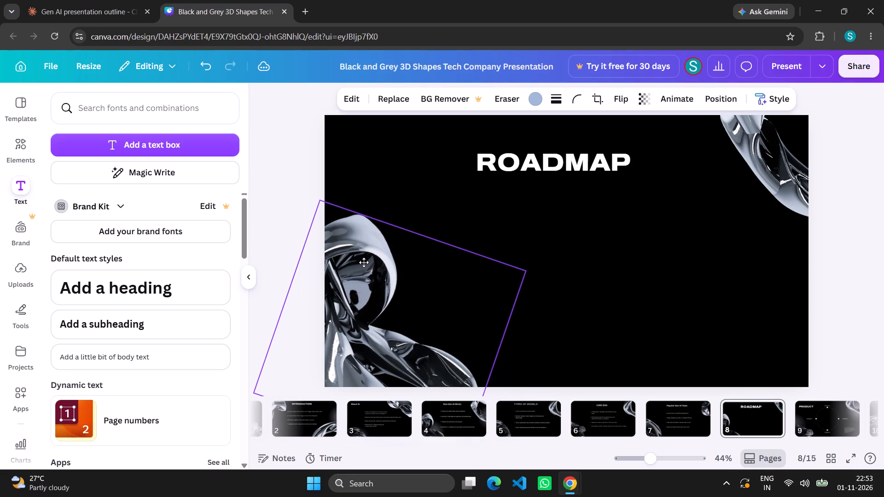
left_click_drag(364, 262, 356, 270)
Set the "ROADMAP" title's font size to 45 and move it closer to the slide's top edge.
left_click(598, 158)
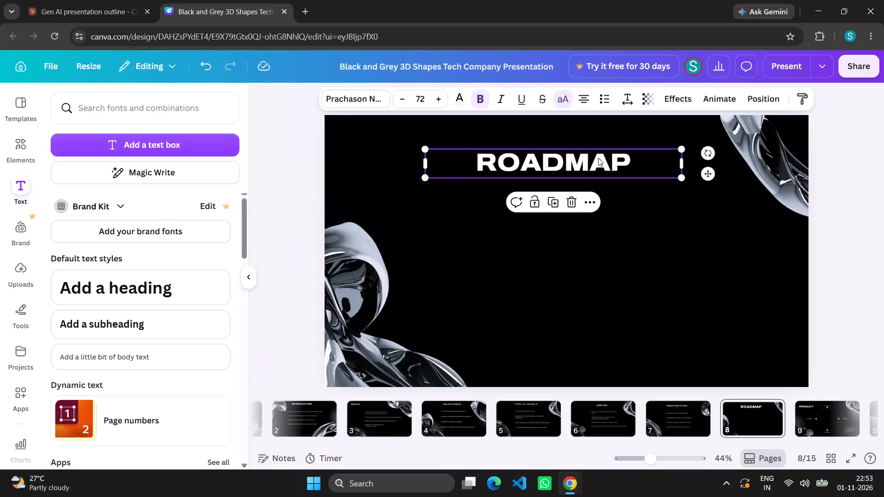
left_click(423, 98)
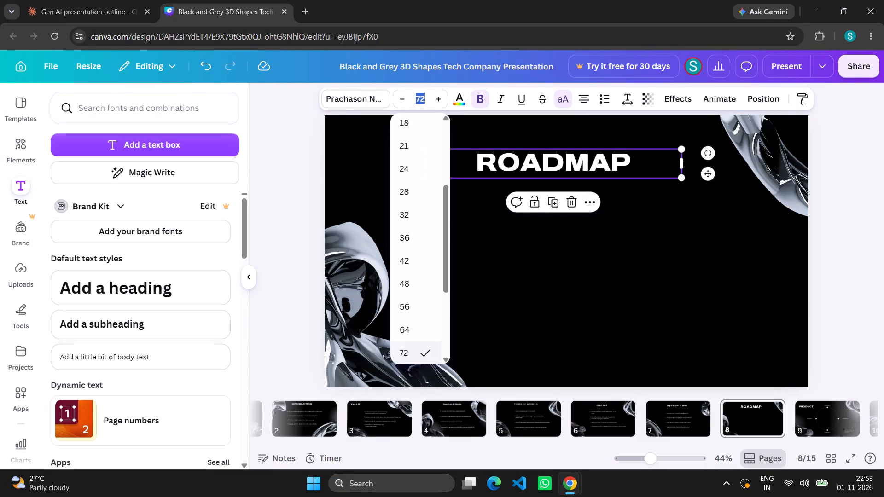
type("45")
key("Return")
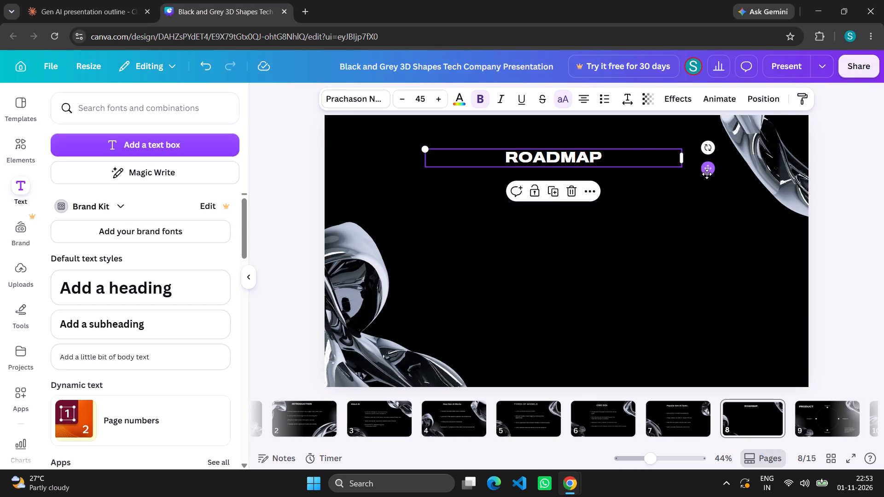
left_click_drag(707, 174, 705, 159)
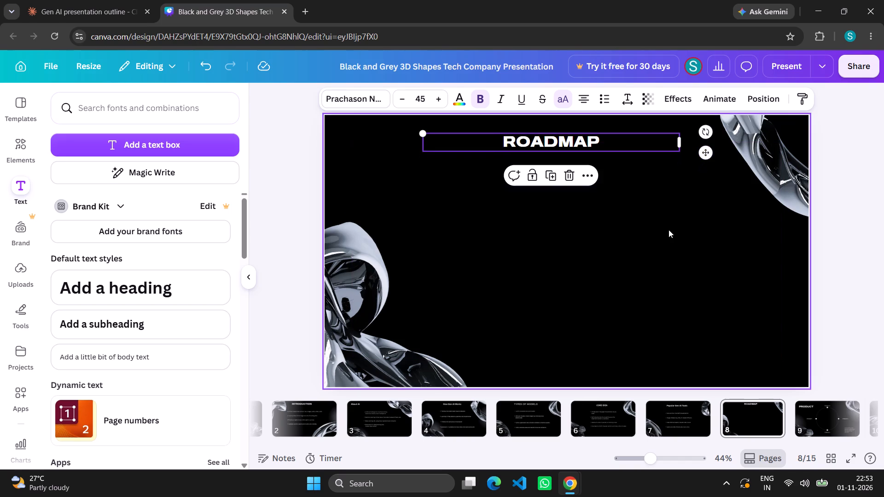
left_click(669, 230)
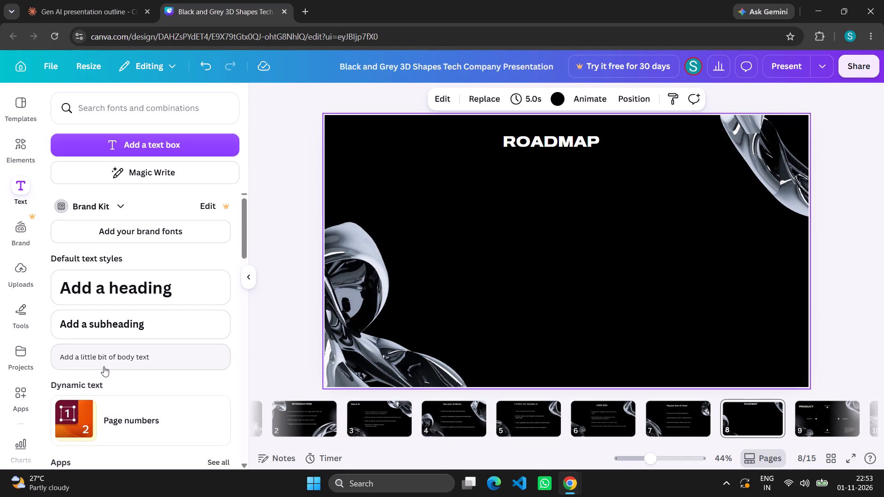
Add a body text box to slide 8 at font size 25.6 and move it up beneath the "ROADMAP" title.
left_click(104, 366)
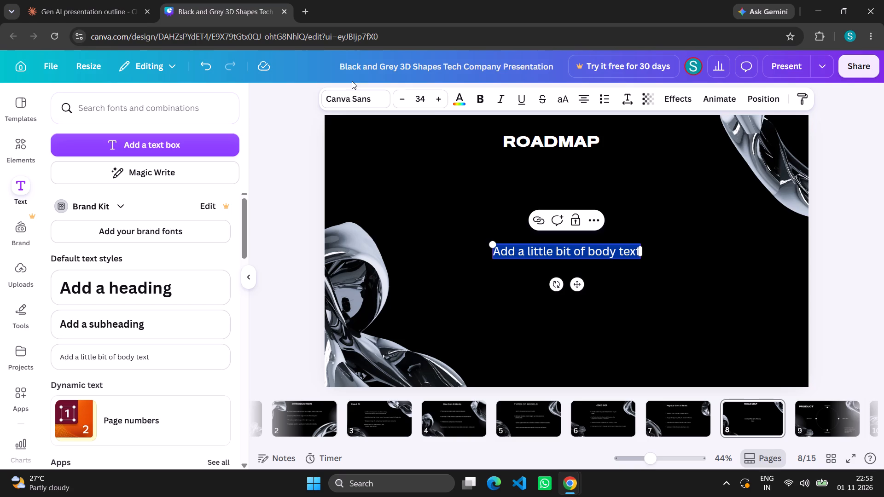
left_click(425, 98)
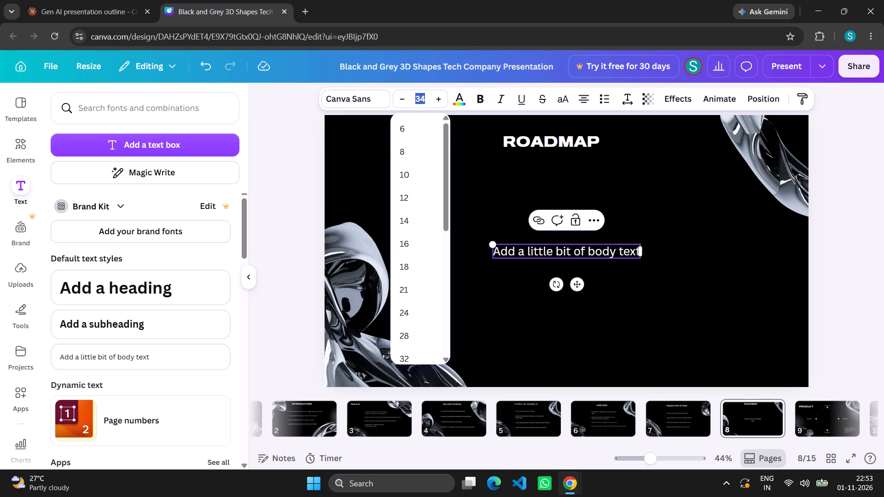
type("25.6")
key("Return")
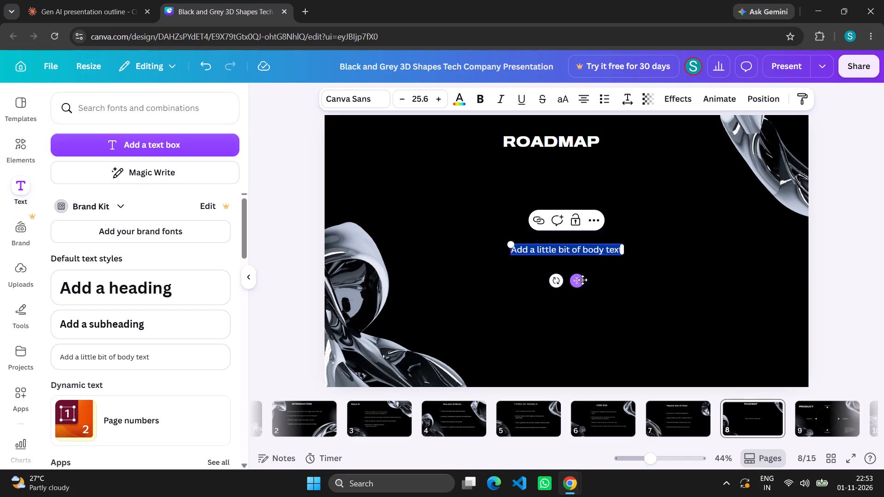
left_click_drag(582, 280, 569, 246)
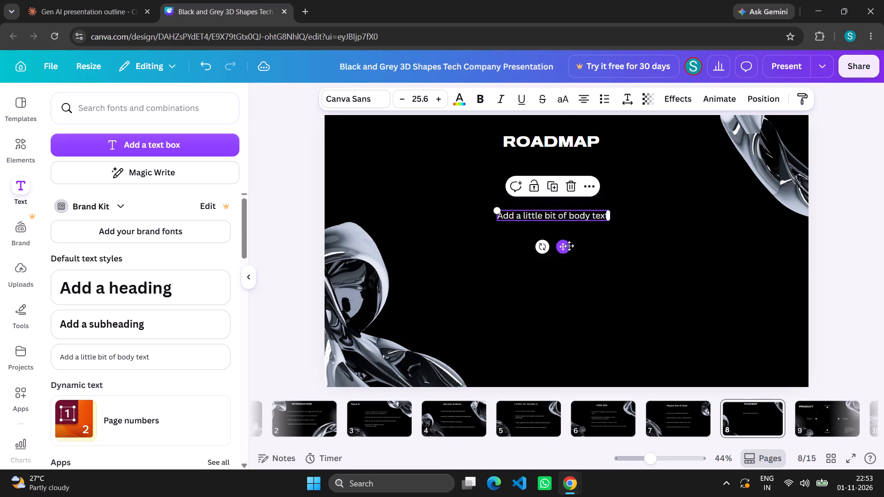
left_click(610, 96)
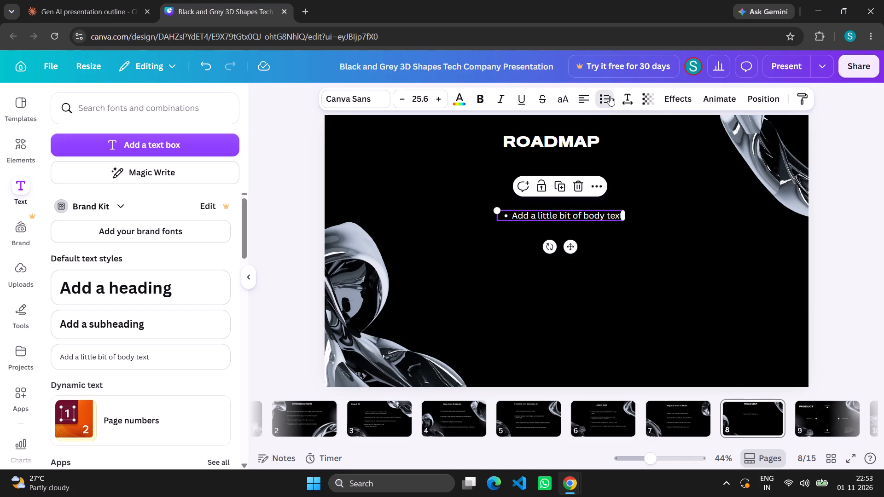
left_click(522, 214)
left_click(522, 214)
double_click(522, 214)
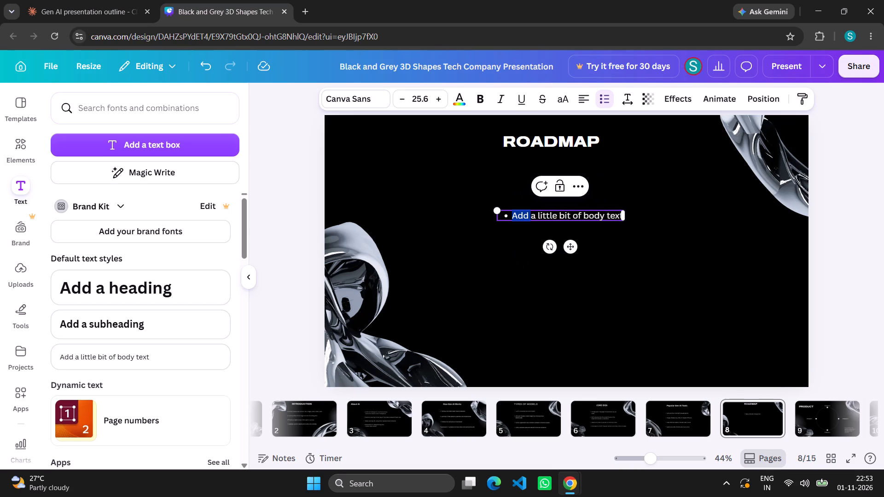
key("backslash")
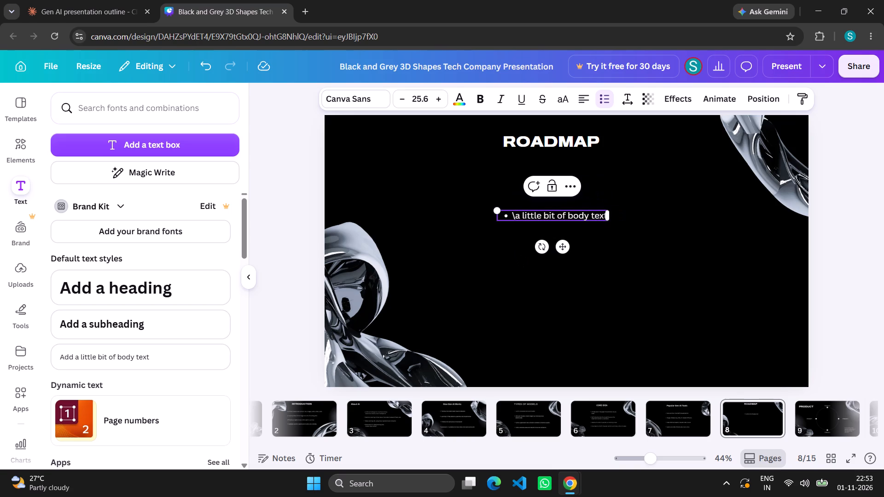
key("BackSpace")
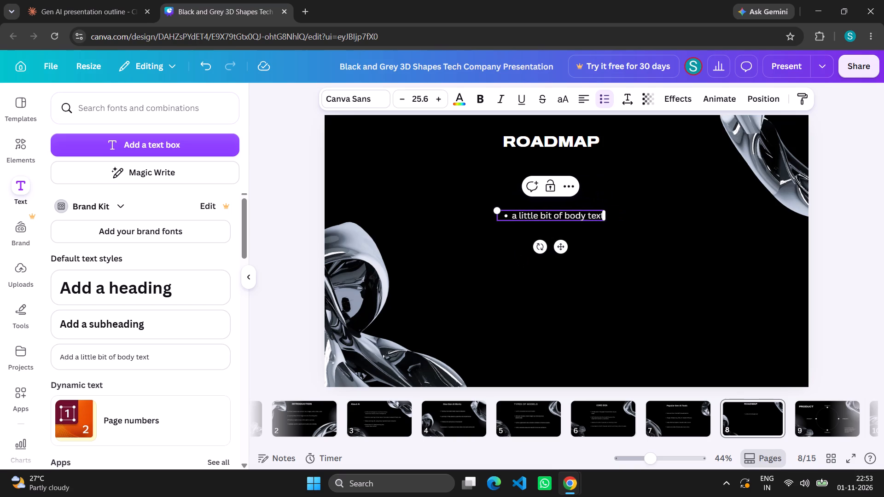
double_click(522, 214)
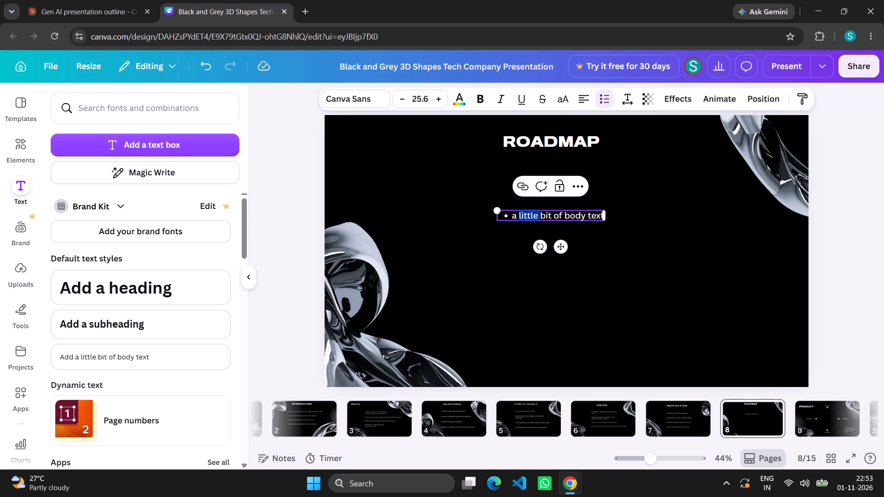
key("BackSpace")
key("BackSpace")
key("BackSpace")
key("BackSpace")
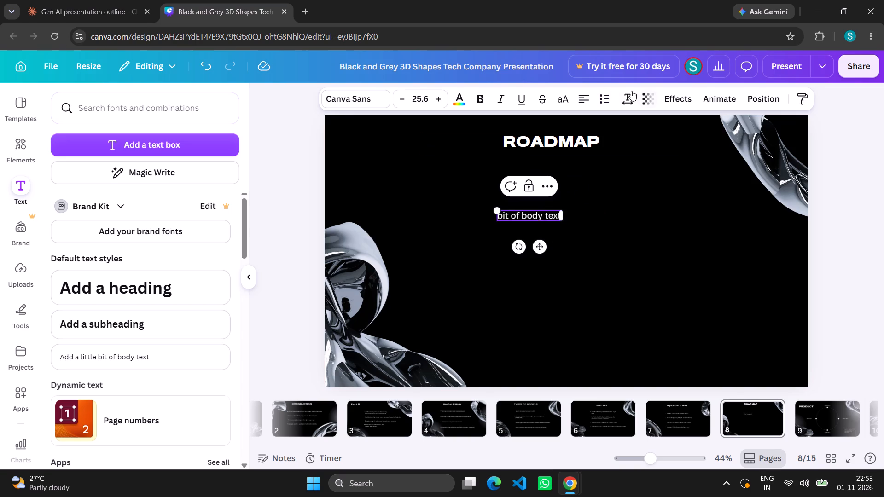
left_click(602, 101)
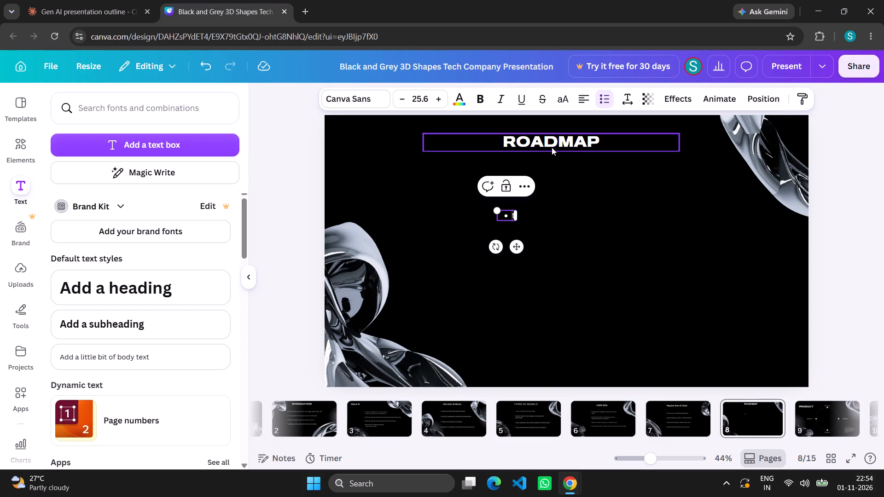
left_click(574, 144)
double_click(574, 144)
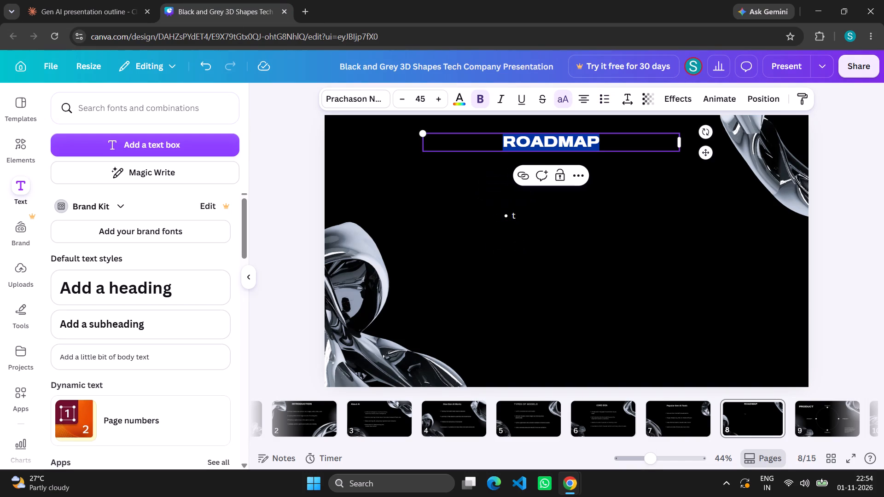
key("BackSpace")
key("ctrl+v")
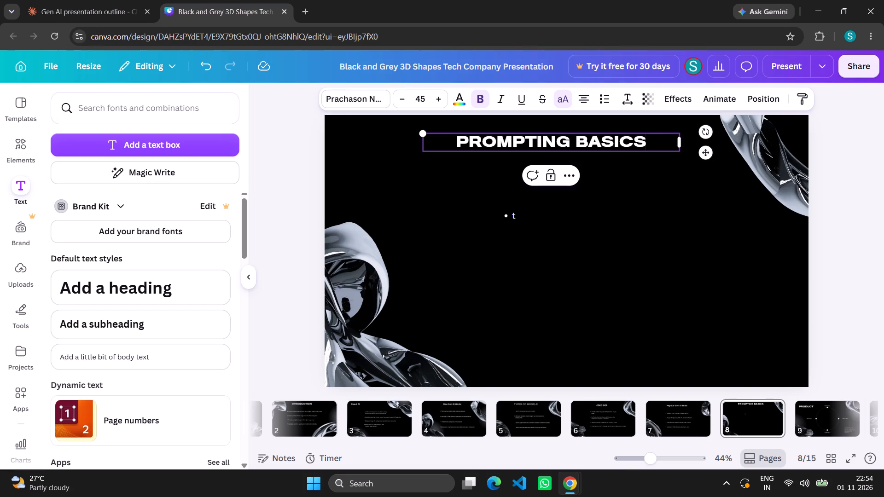
Widen the "PROMPTING BASICS" title box slightly and move it a little down and to the right.
left_click_drag(680, 144, 686, 142)
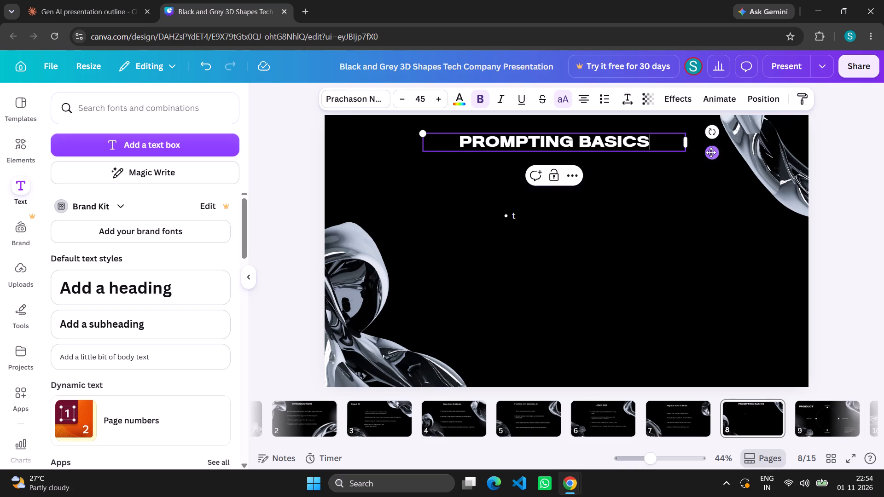
left_click_drag(711, 152, 716, 162)
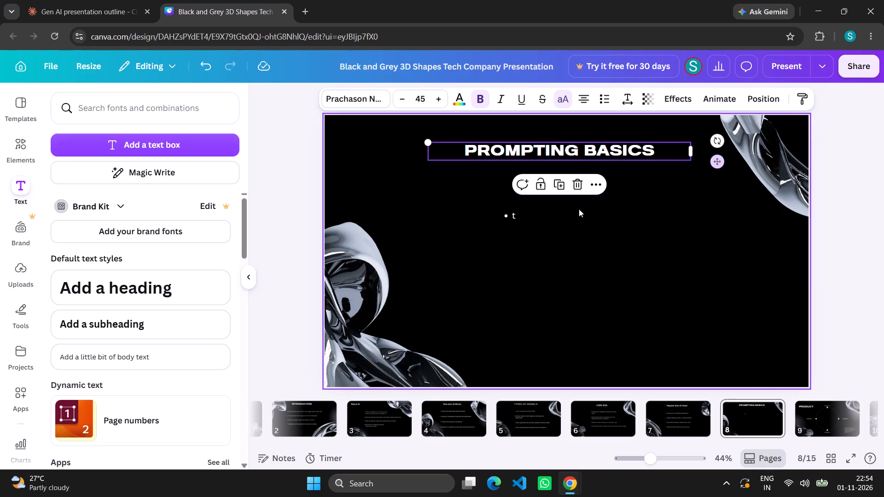
Reposition slide 8's 3D shapes, shifting the upper-right one slightly down and the lower-left one slightly down and right.
left_click(514, 209)
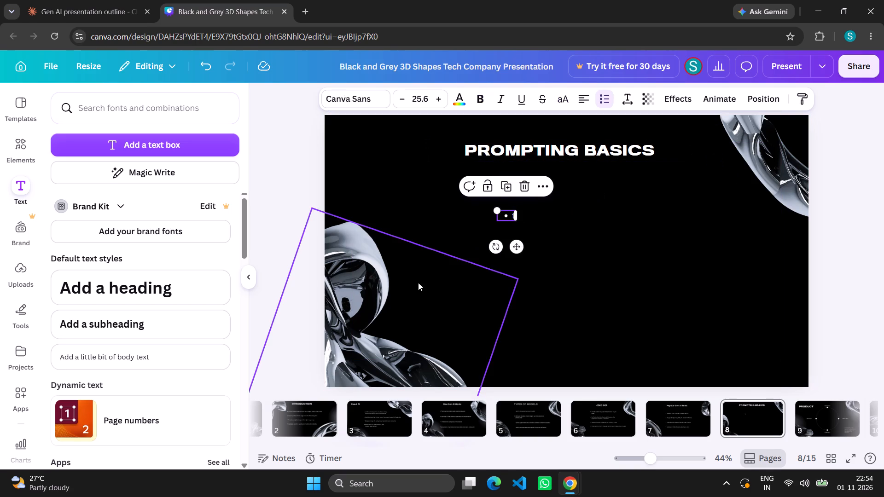
left_click_drag(418, 283, 417, 309)
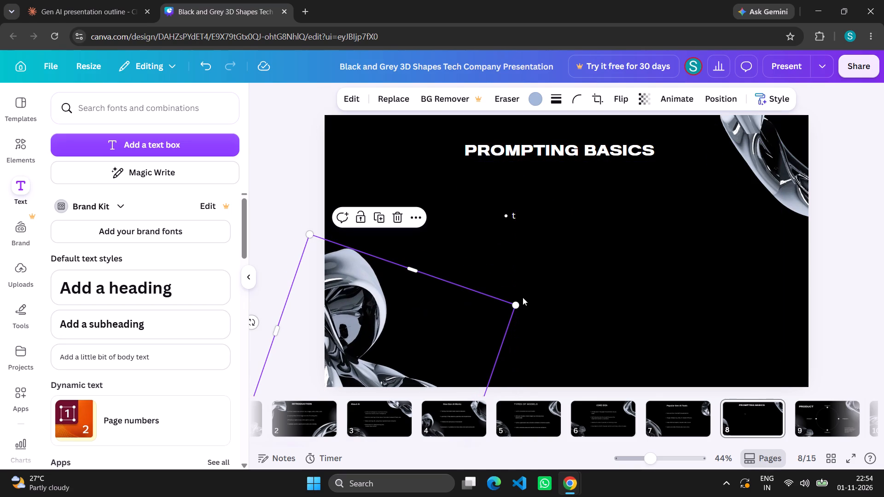
left_click_drag(769, 173, 765, 184)
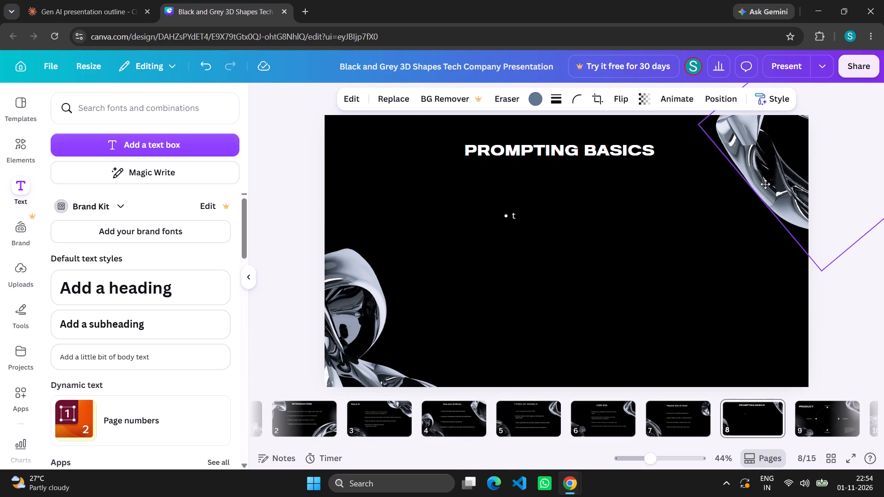
left_click_drag(765, 184, 765, 184)
left_click_drag(369, 322, 375, 294)
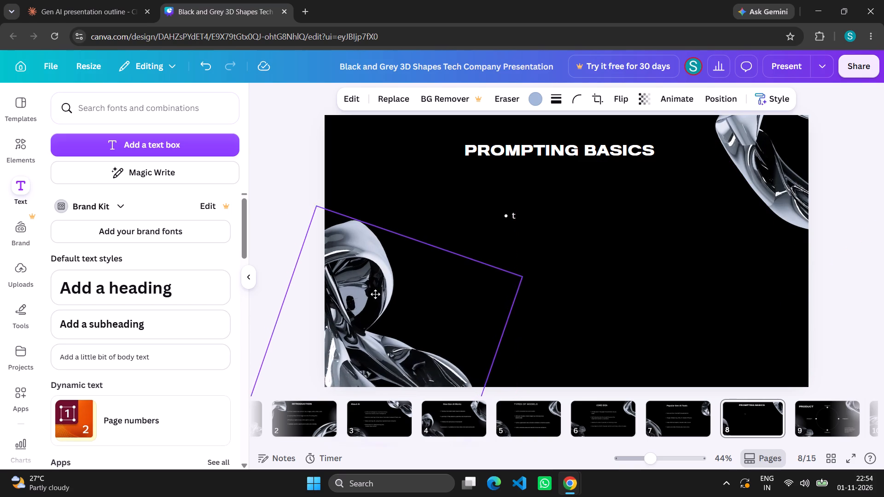
left_click_drag(375, 294, 381, 308)
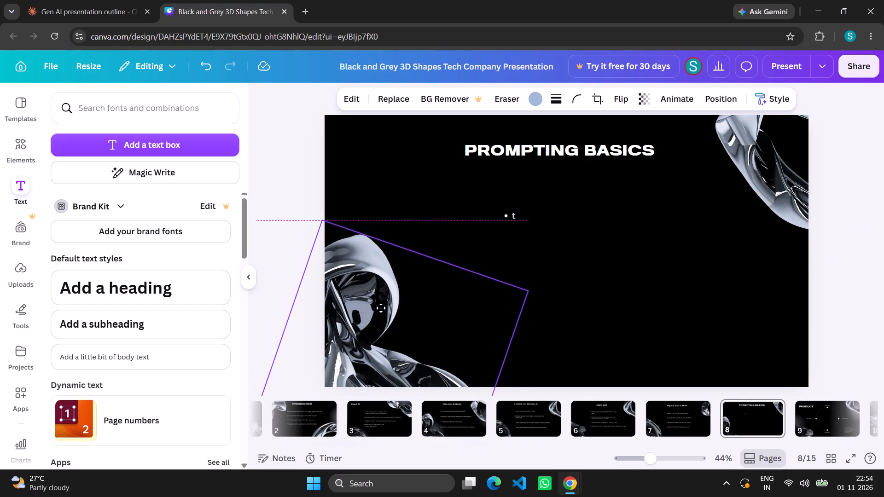
left_click_drag(381, 308, 379, 312)
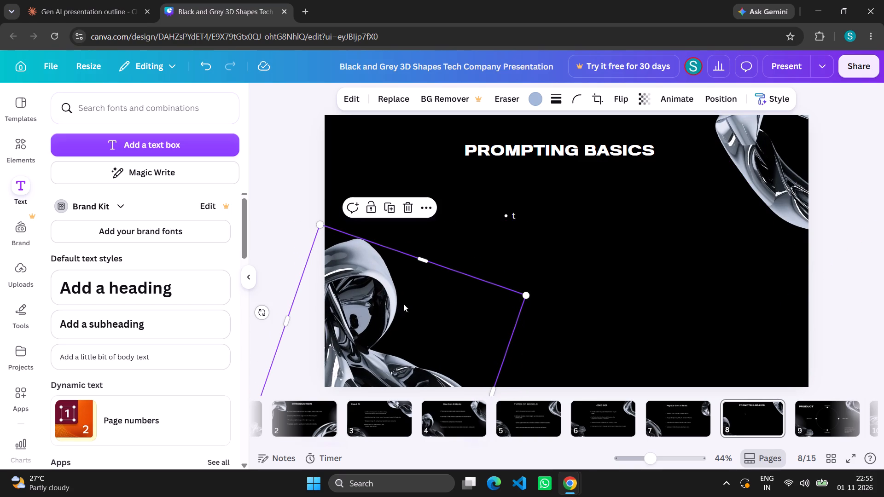
Delete the stray bulleted "t" text box from the middle of slide 8.
left_click(531, 208)
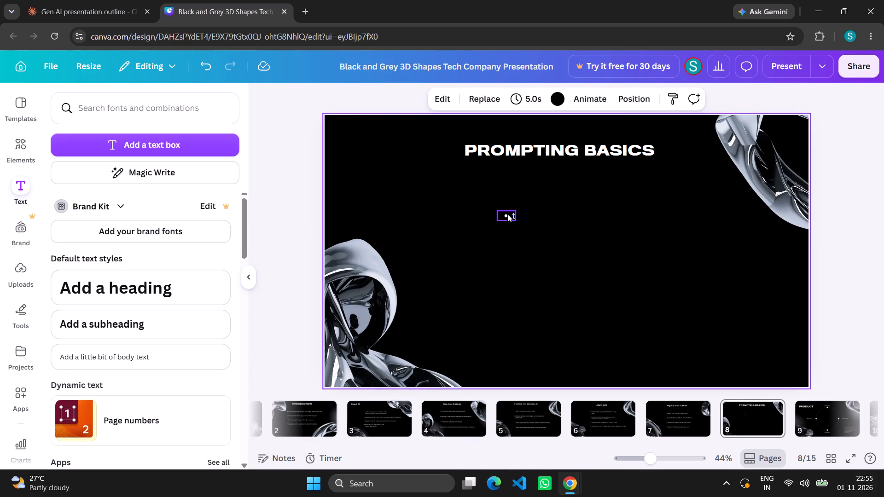
left_click(507, 214)
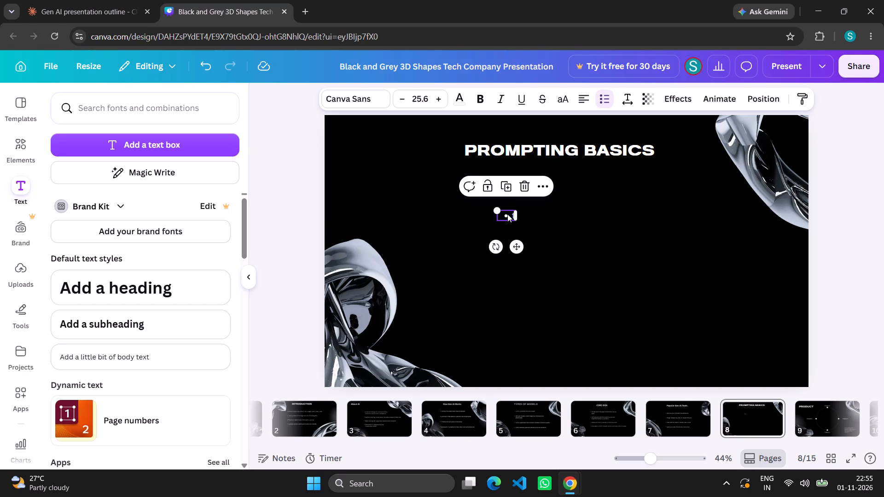
key("BackSpace")
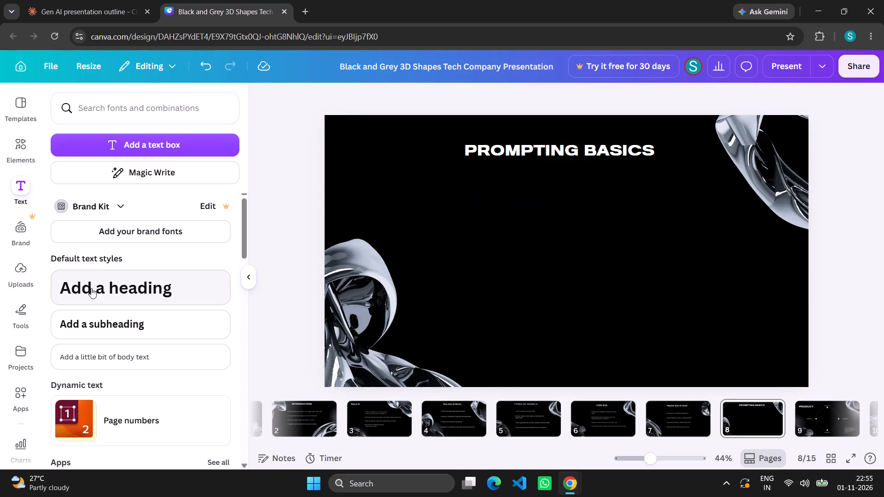
Add a body text box below the "PROMPTING BASICS" title on slide 8 and clear its placeholder text.
left_click(115, 364)
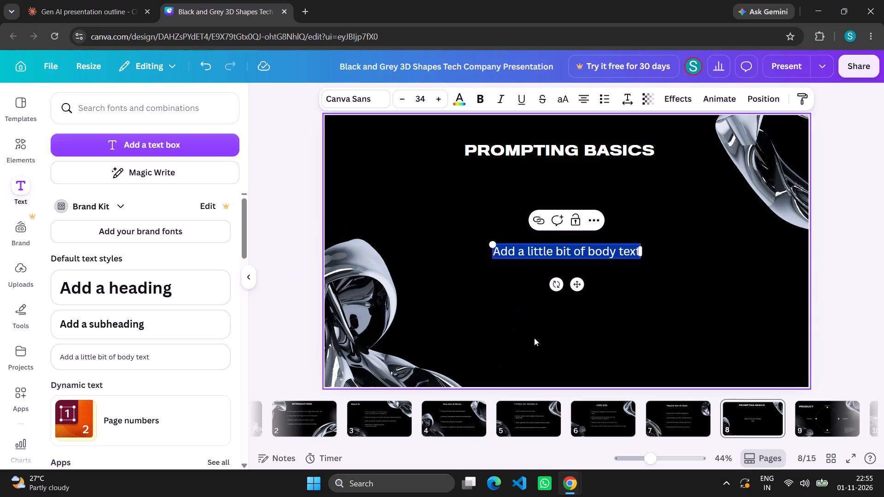
left_click_drag(582, 282, 554, 243)
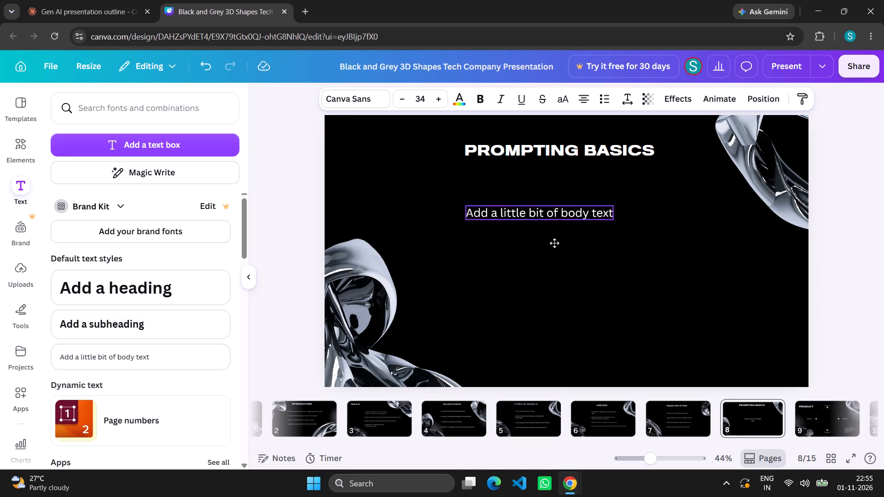
left_click_drag(554, 243, 558, 241)
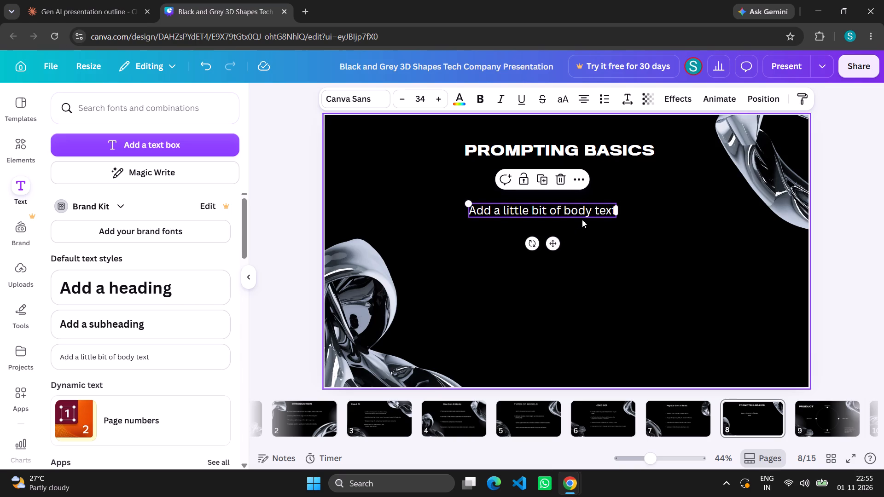
double_click(592, 207)
key("BackSpace")
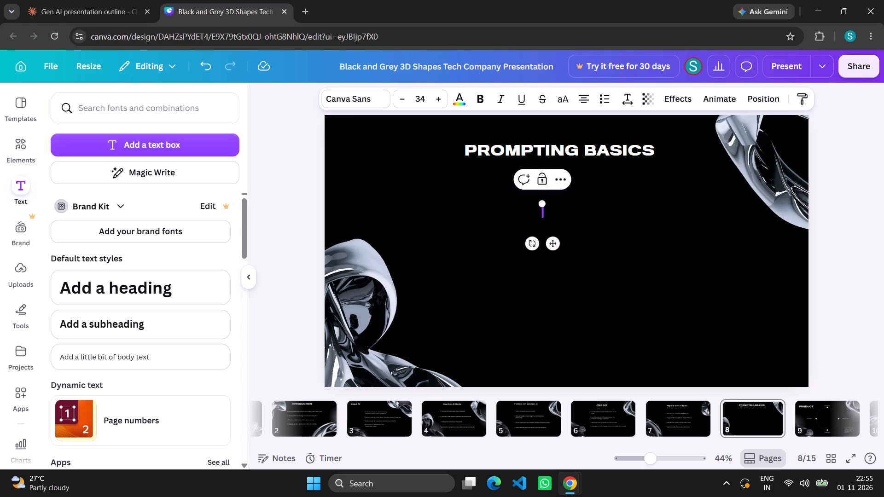
Format the empty text box as a bulleted list at font size 25.6 and move it up and left, closer beneath the title.
left_click(597, 99)
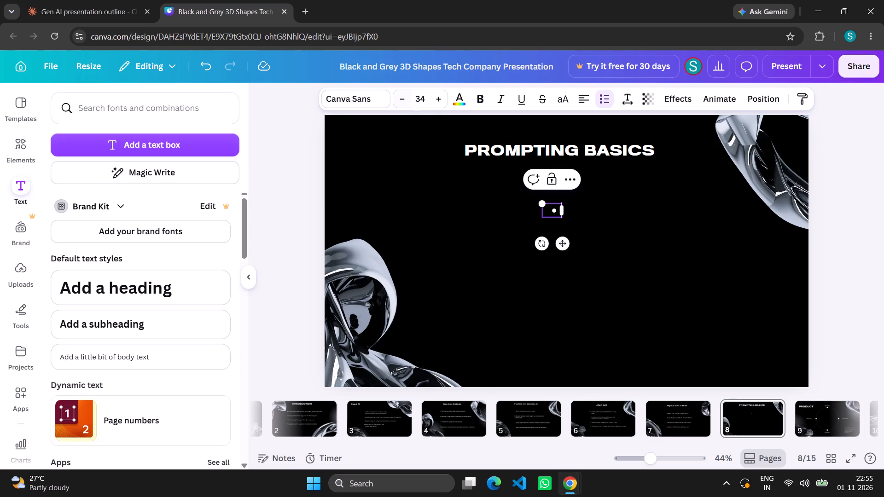
left_click(425, 98)
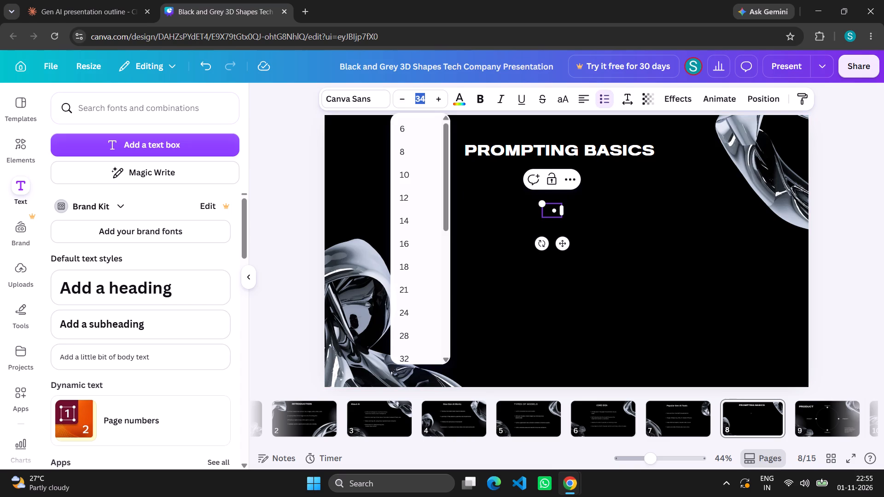
type("25")
type(".6")
key("Return")
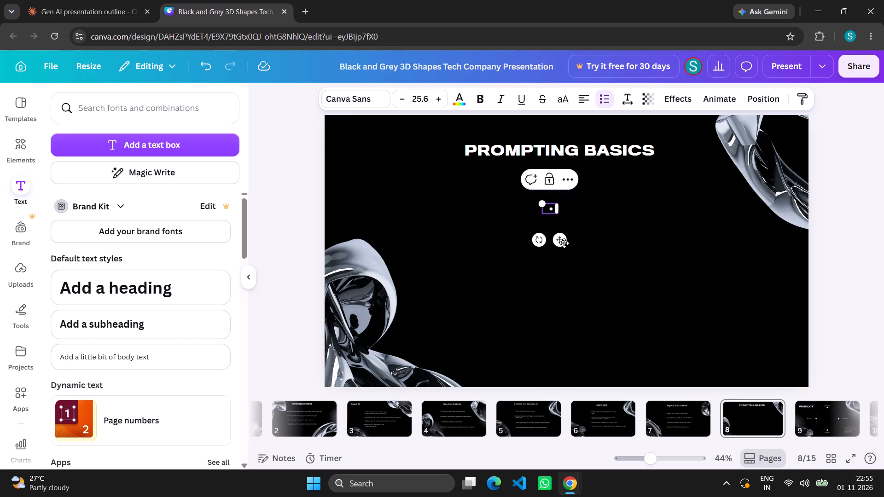
left_click_drag(563, 238, 519, 226)
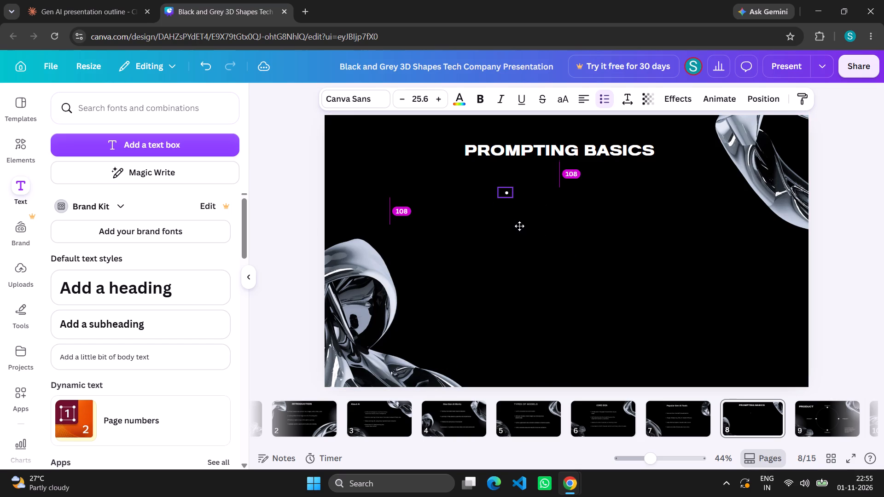
left_click_drag(519, 226, 515, 226)
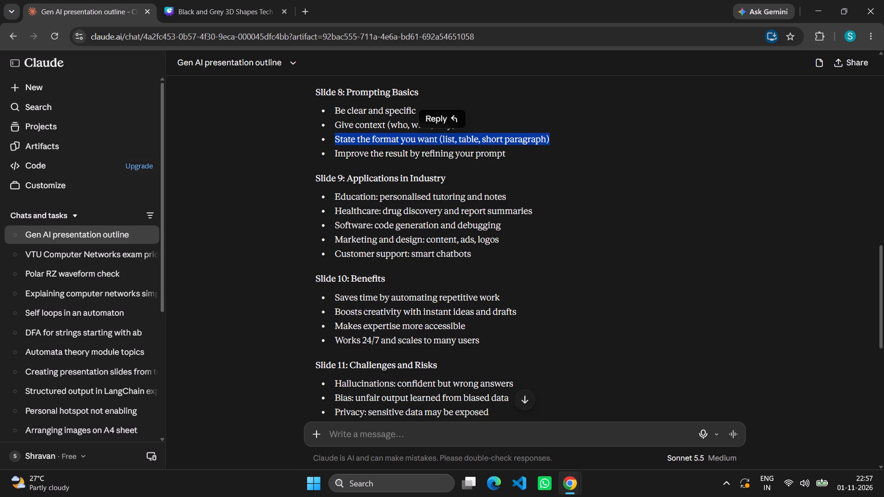
left_click(559, 141)
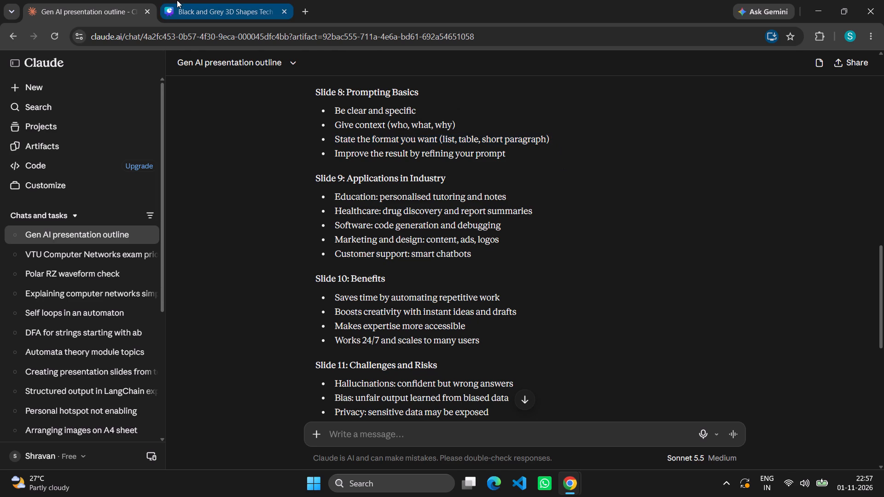
left_click(177, 0)
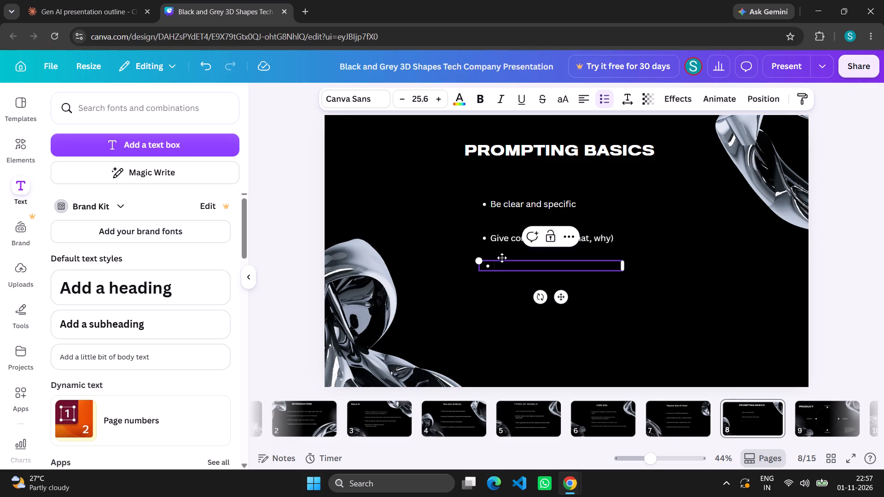
key("ctrl+v")
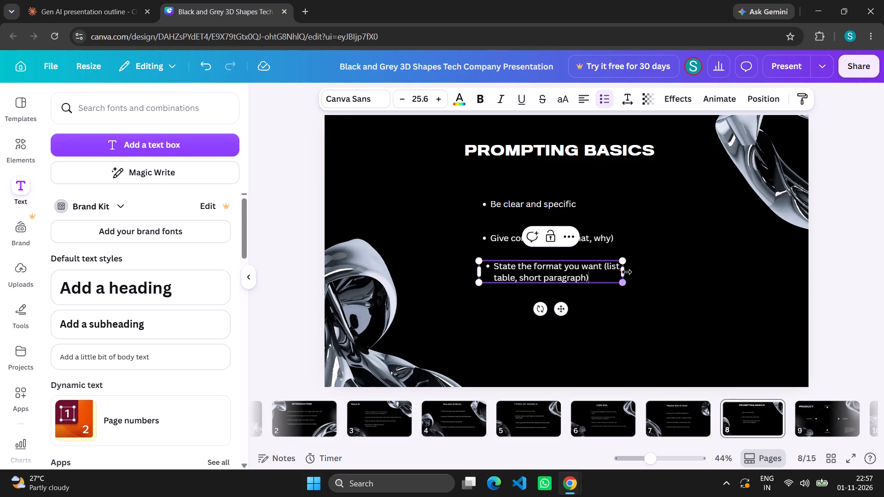
Widen the third bullet's text box so its first line breaks after "table," and "short paragraph)" falls on the second line.
left_click_drag(628, 272, 672, 268)
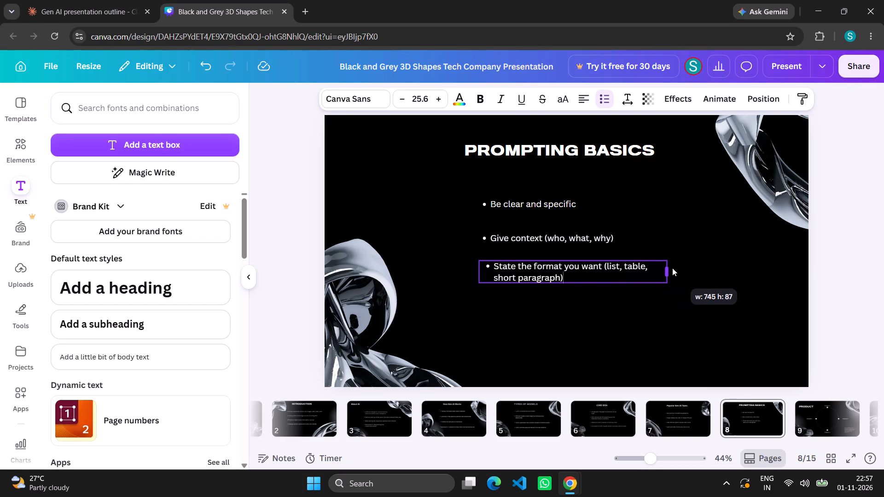
left_click_drag(672, 268, 707, 265)
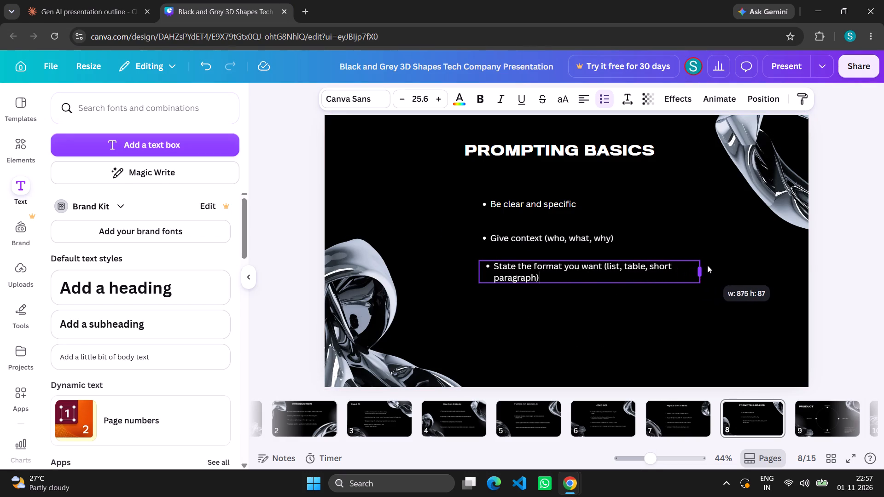
left_click_drag(707, 265, 727, 269)
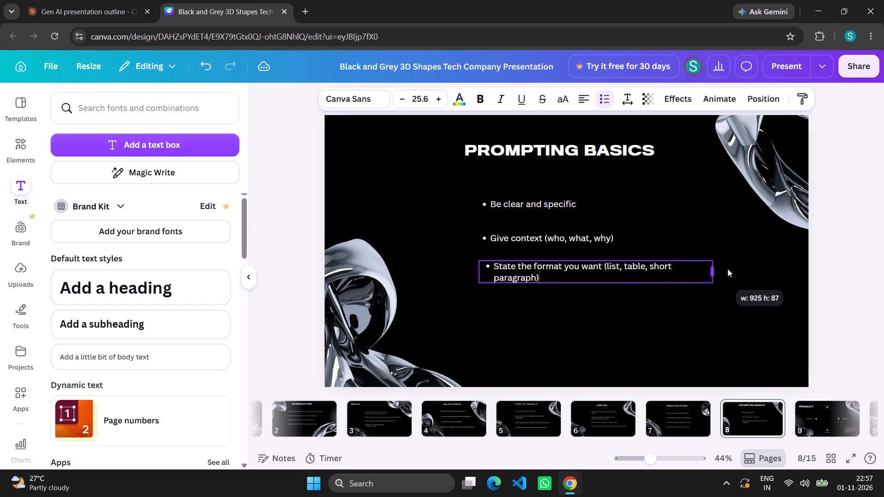
left_click_drag(727, 269, 760, 265)
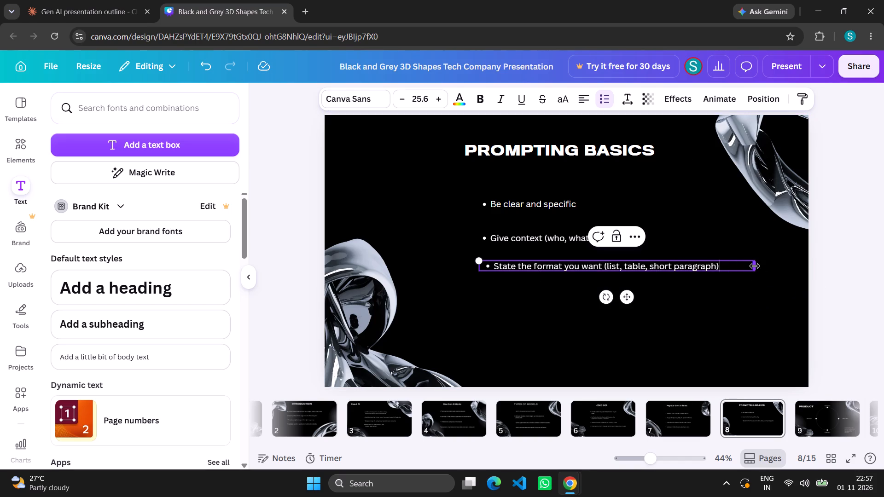
left_click_drag(755, 266, 717, 277)
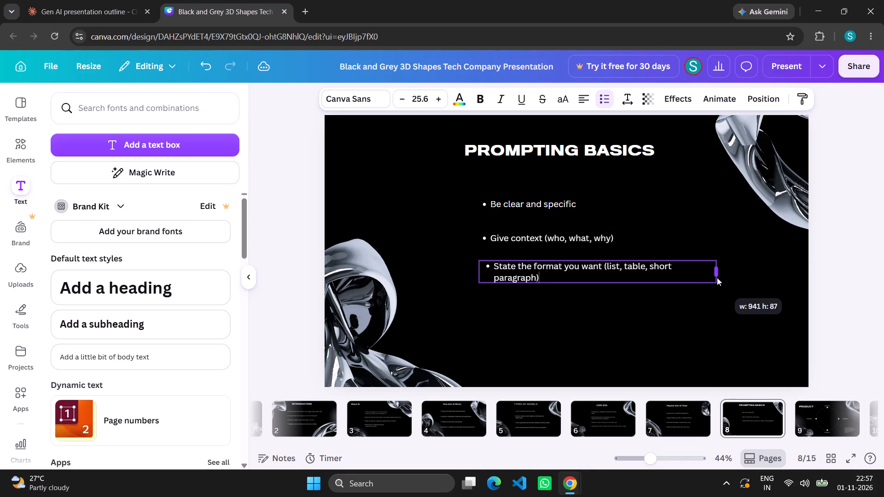
left_click_drag(717, 277, 669, 289)
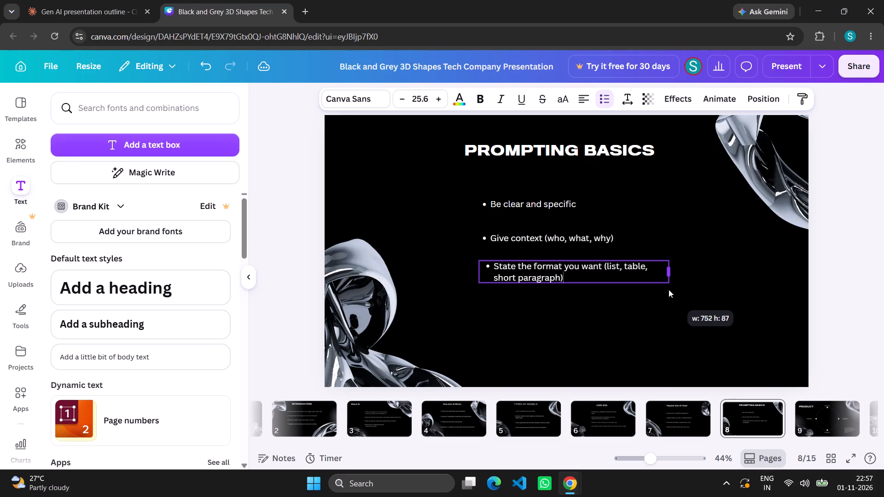
left_click_drag(669, 289, 644, 293)
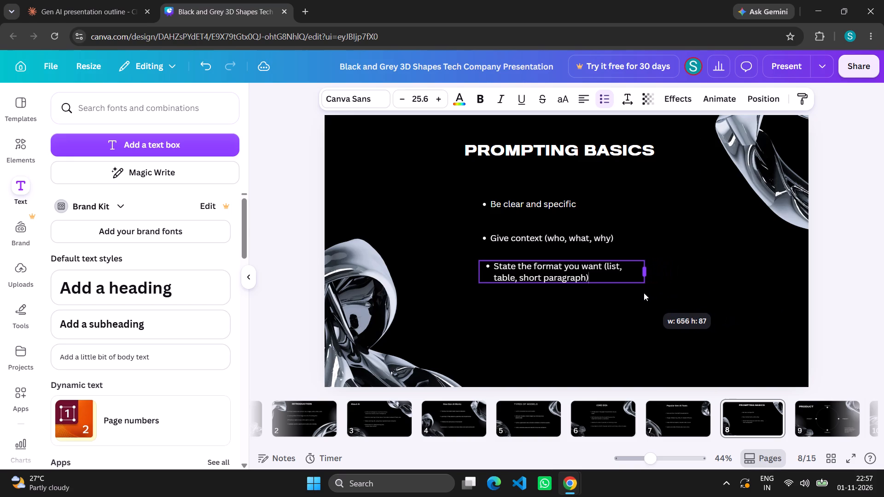
left_click_drag(644, 293, 636, 294)
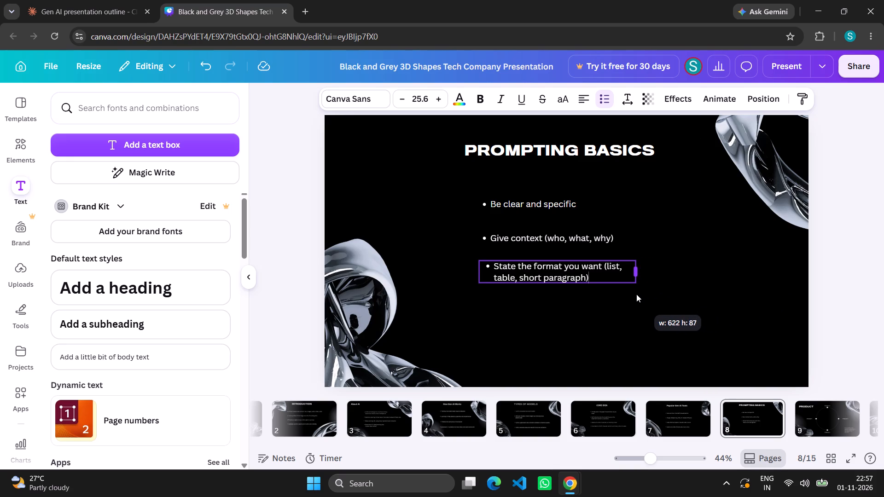
left_click_drag(636, 294, 628, 289)
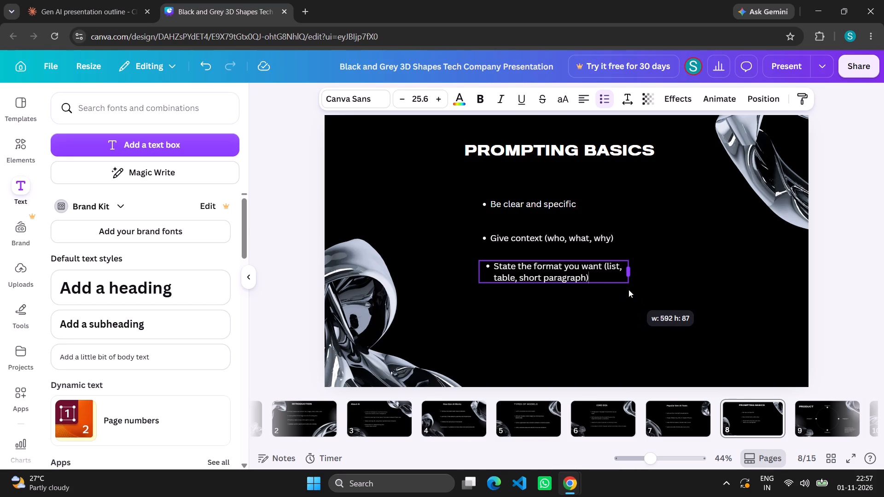
left_click_drag(628, 289, 635, 289)
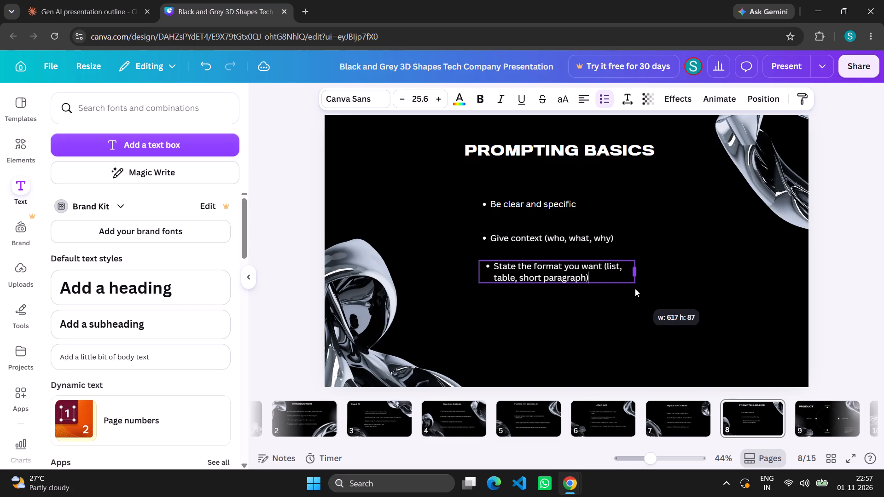
left_click_drag(635, 289, 642, 288)
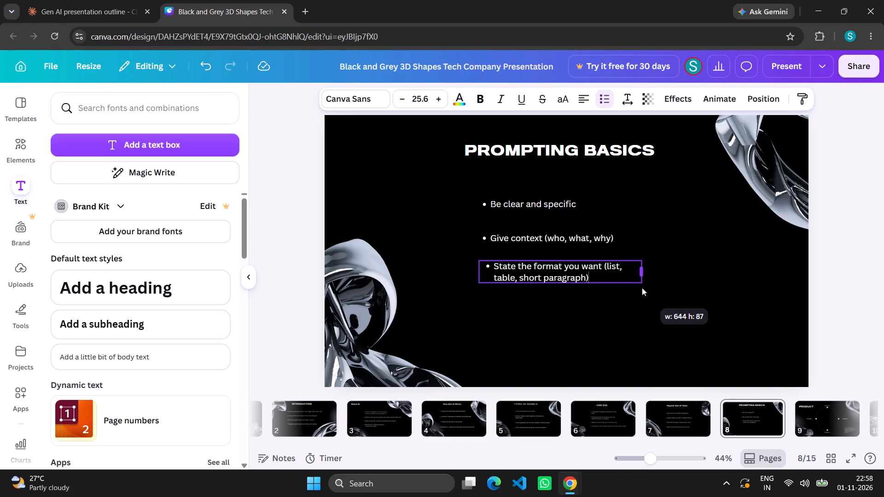
left_click_drag(642, 288, 650, 288)
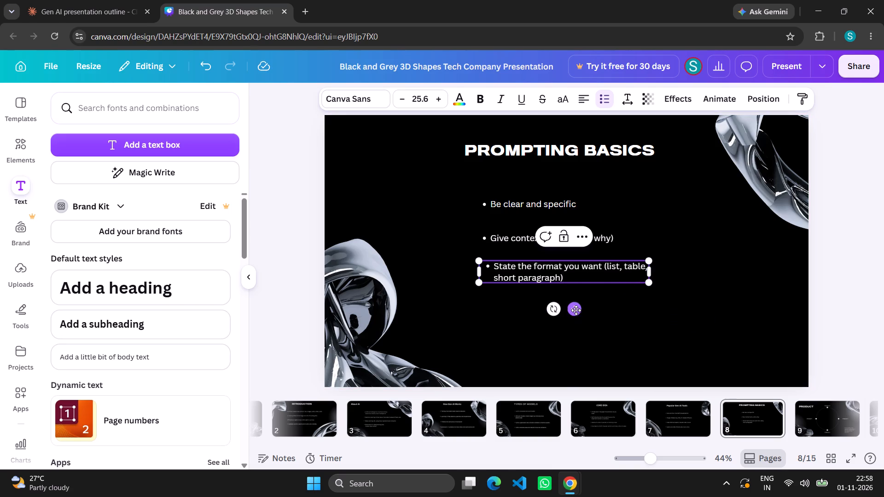
Left-align the "State the format" bullet with the others and increase the vertical spacing evenly between the three bullets.
left_click_drag(575, 310, 572, 316)
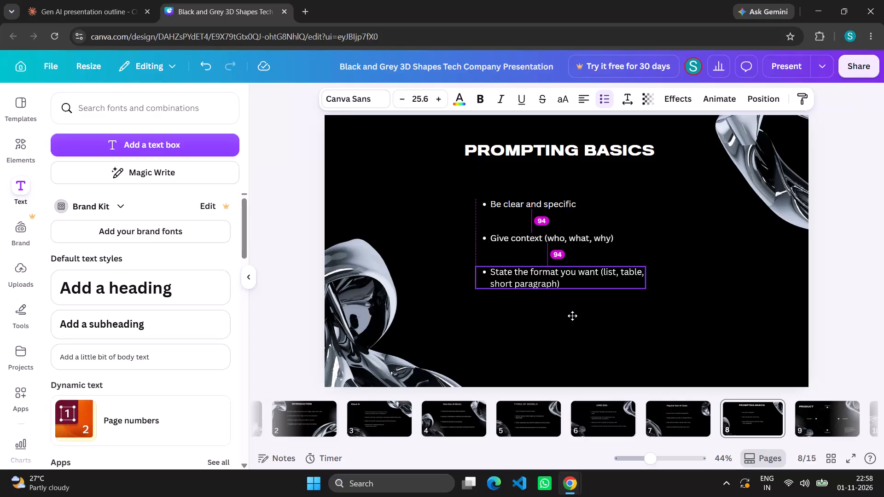
left_click_drag(572, 316, 575, 319)
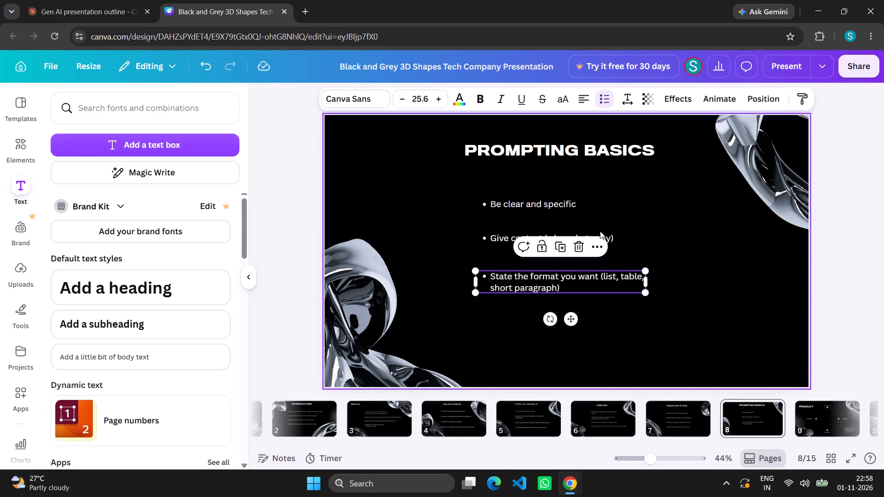
left_click(494, 239)
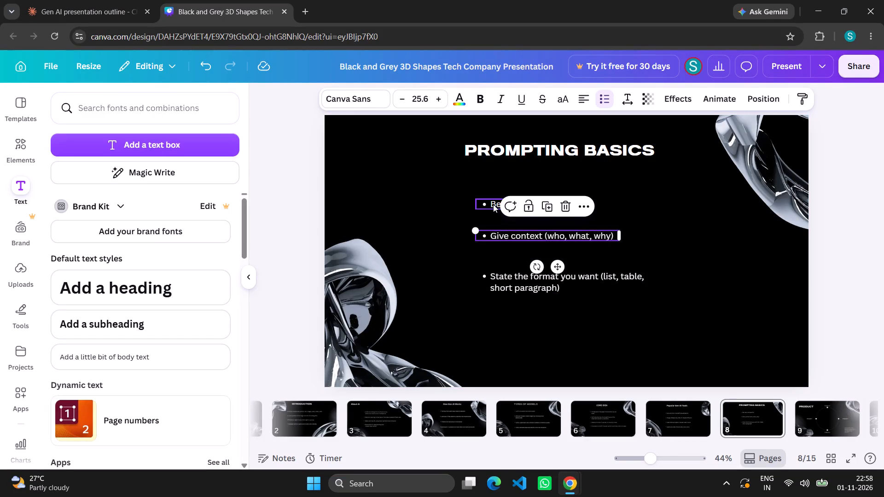
left_click_drag(493, 204, 492, 196)
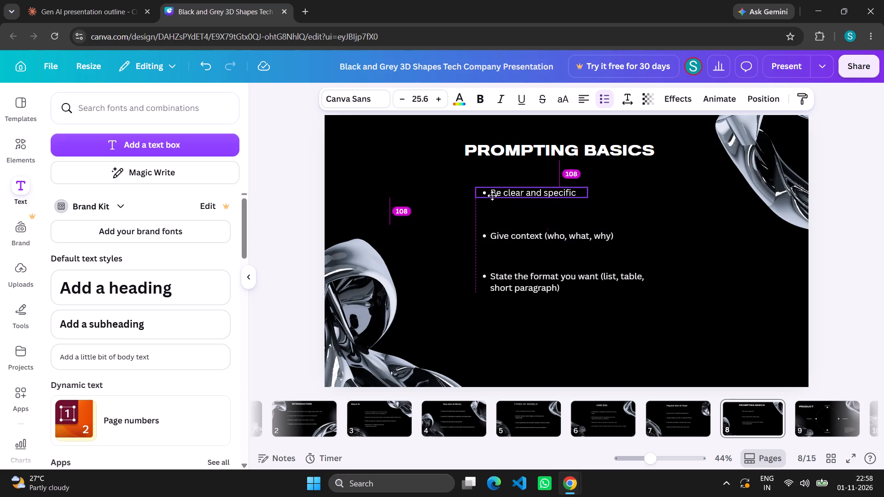
left_click_drag(492, 196, 494, 197)
left_click(456, 241)
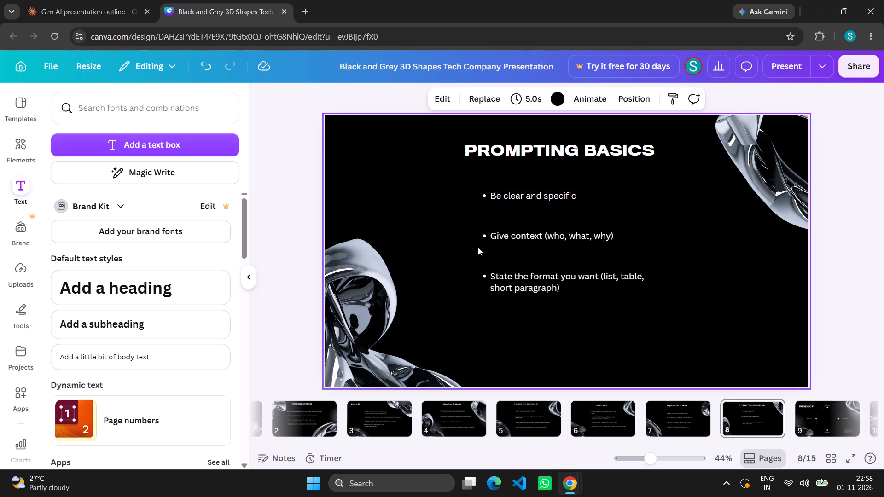
left_click(529, 233)
left_click(529, 233)
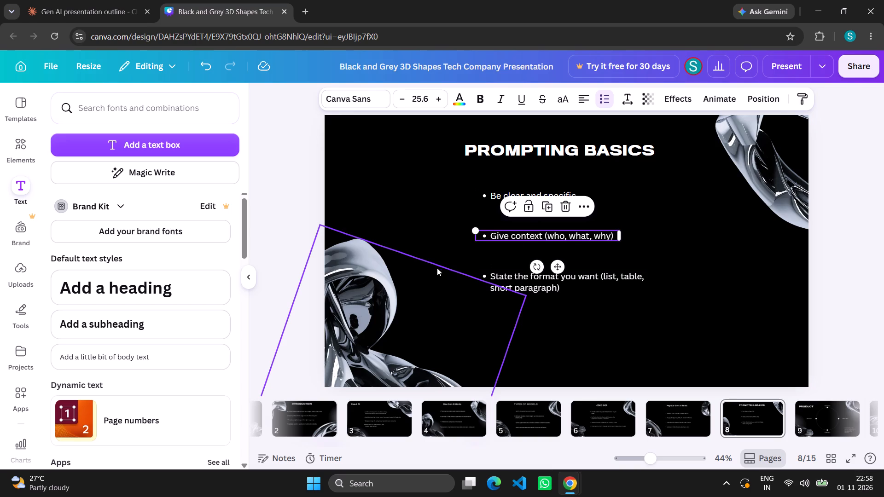
left_click(433, 265)
left_click(720, 340)
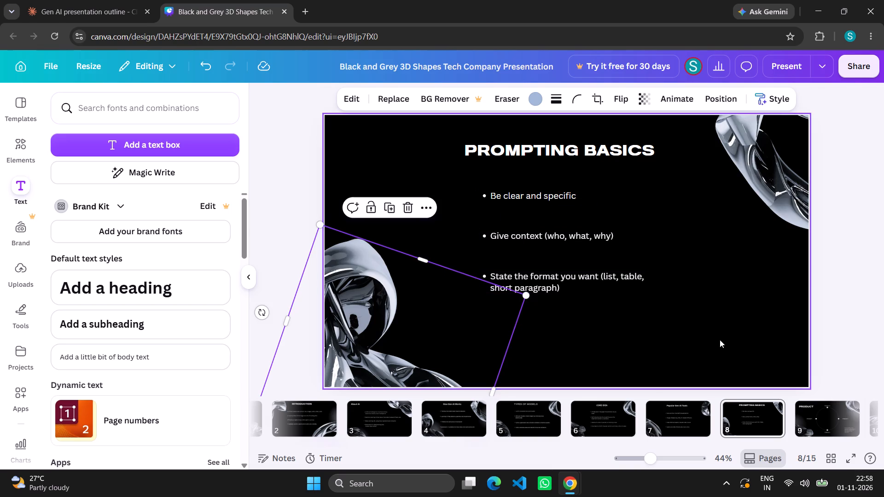
left_click(567, 280)
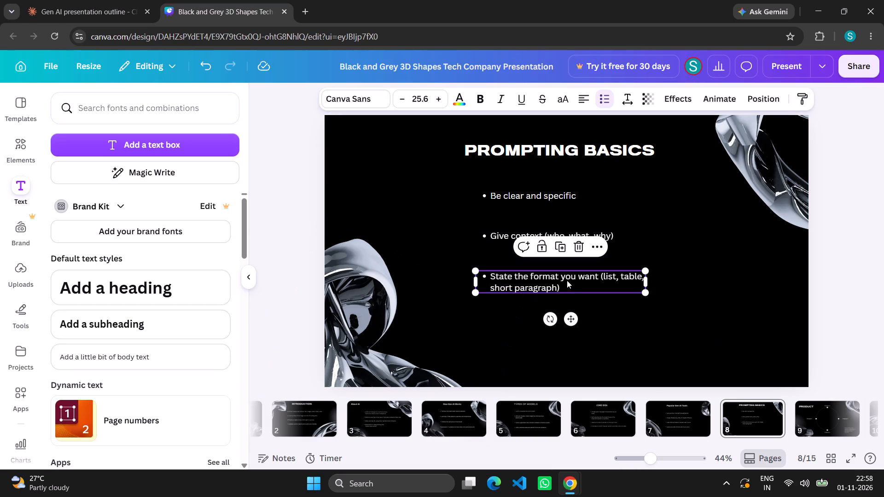
left_click(554, 243)
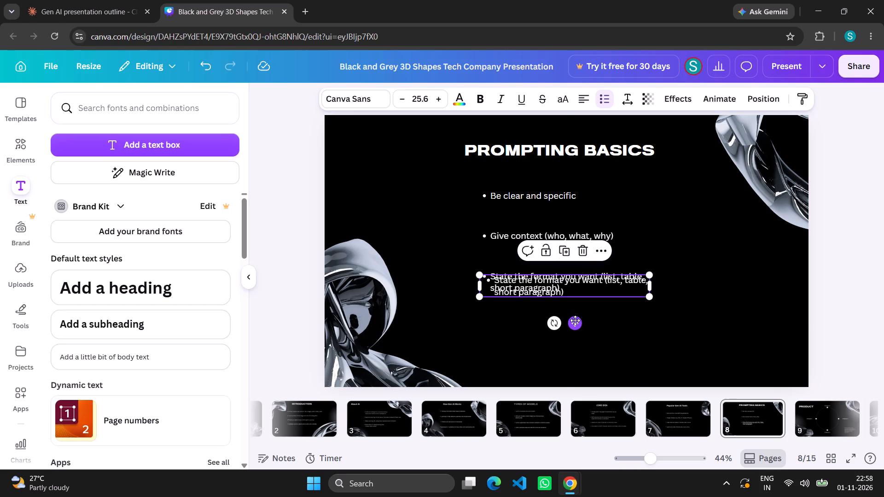
left_click_drag(575, 320, 571, 362)
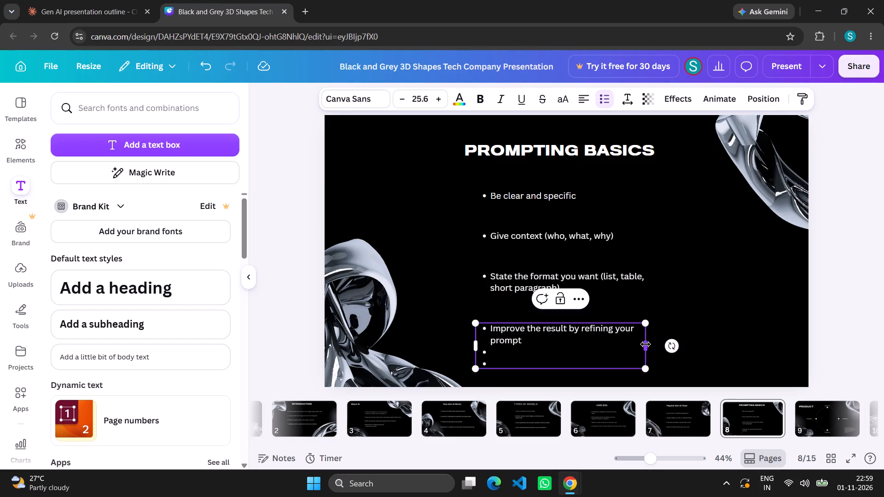
Widen the fourth bullet's text box so its text fits on one line, and delete the empty bullets below it.
left_click_drag(646, 344, 671, 335)
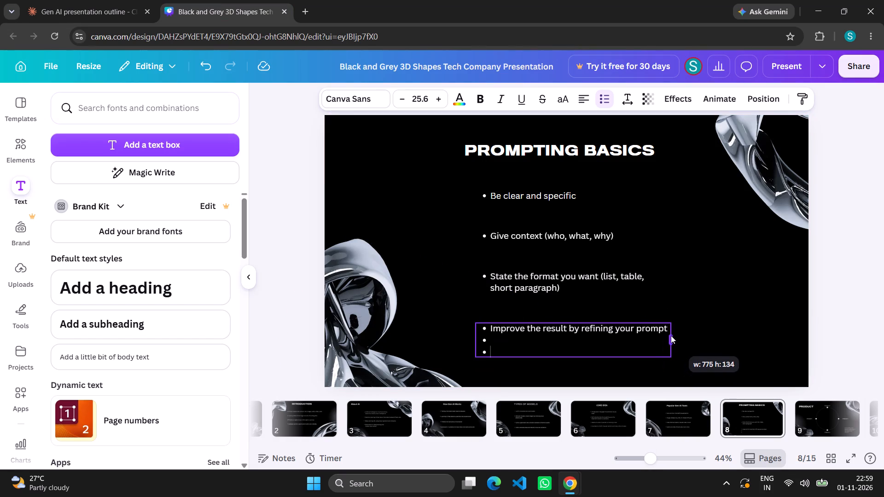
left_click_drag(671, 335, 678, 334)
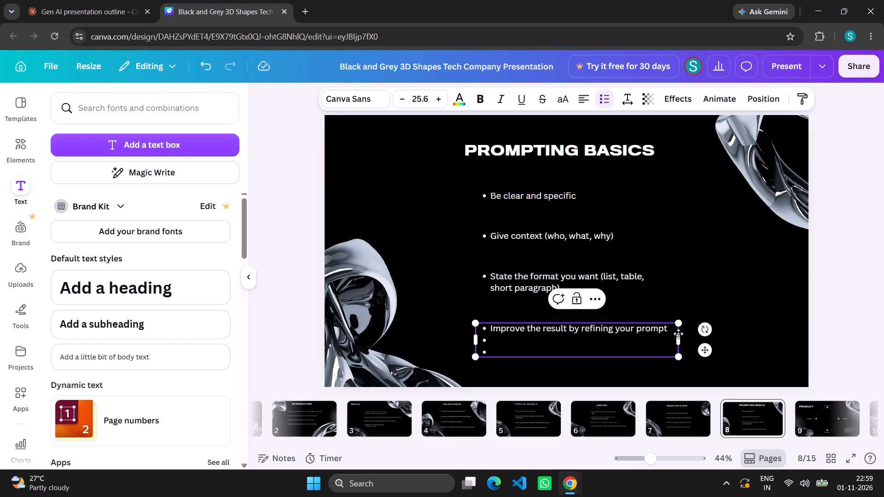
key("BackSpace")
key("BackSpace")
key("BackSpace")
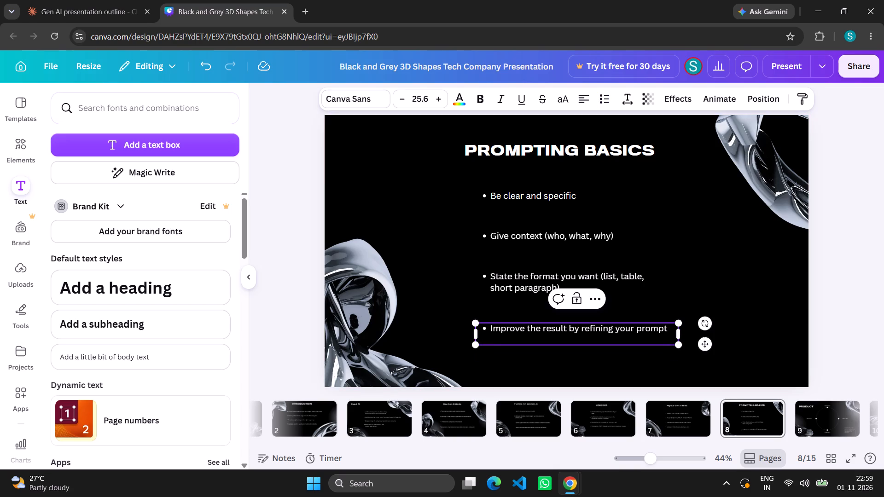
Shift the fourth bullet, "Improve the result by refining your prompt", slightly left on slide 8, at the same height.
left_click_drag(702, 345, 698, 340)
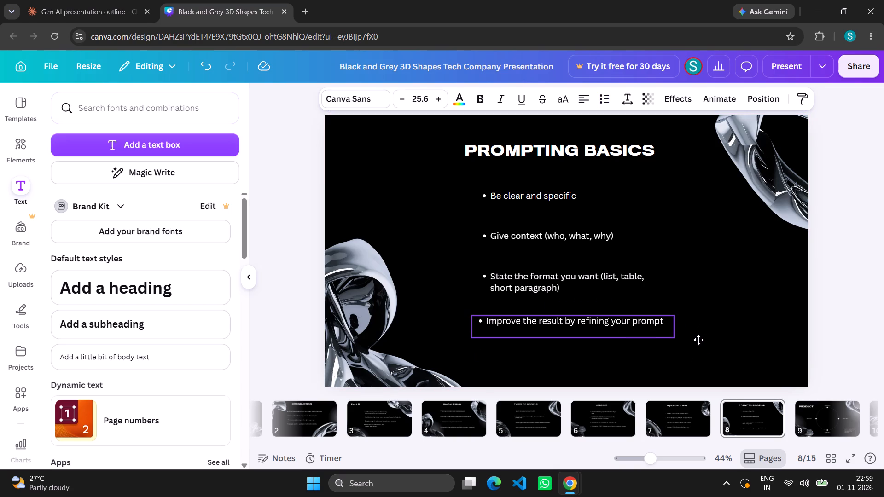
left_click_drag(698, 340, 698, 353)
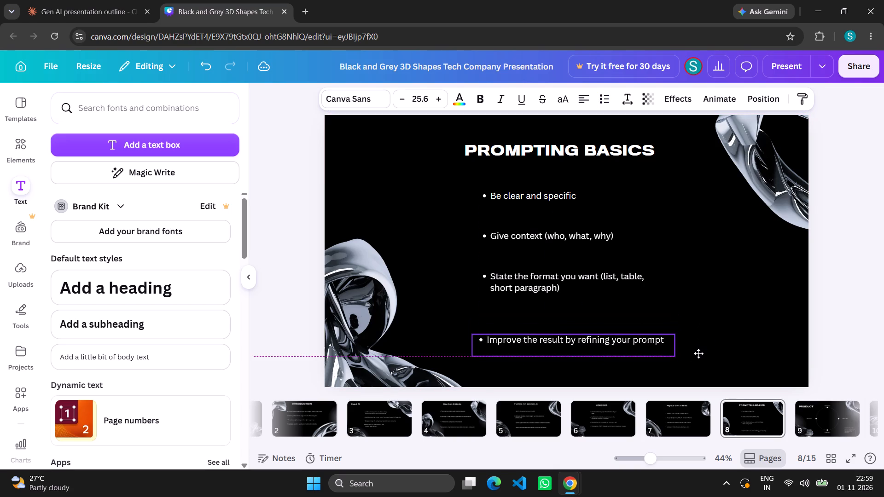
left_click_drag(698, 353, 695, 346)
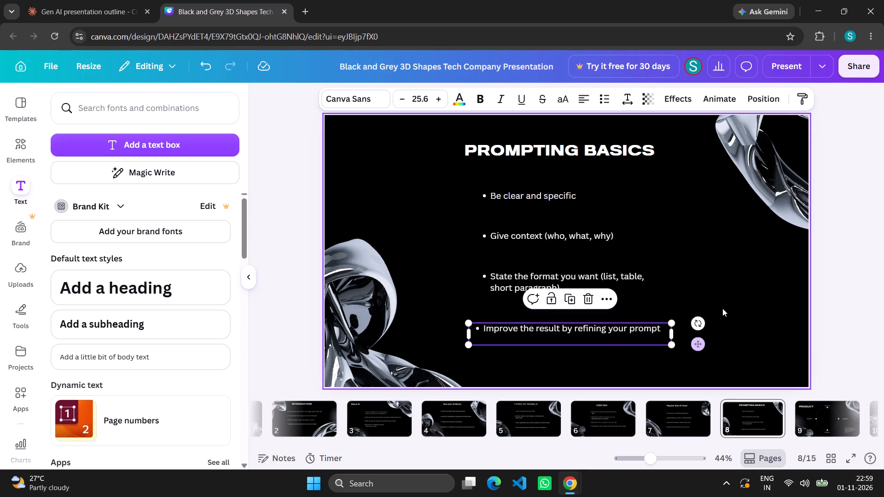
left_click(731, 291)
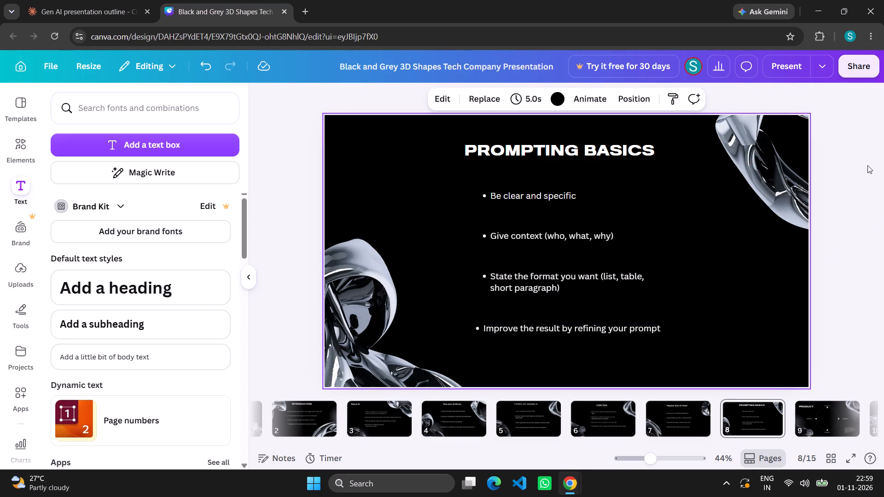
Move slide 8's two 3D shapes slightly outward: the upper-right one to the right, the lower-left one up and left.
left_click_drag(763, 144, 768, 157)
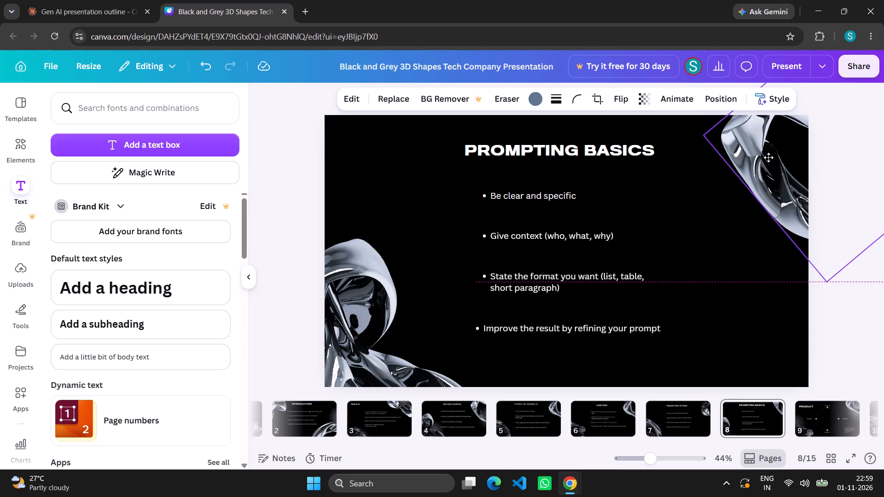
left_click_drag(768, 157, 773, 142)
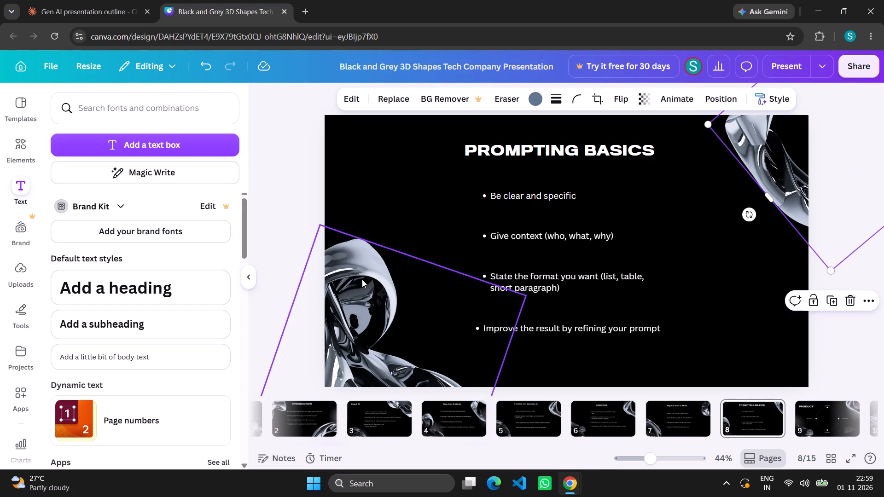
left_click_drag(362, 279, 355, 273)
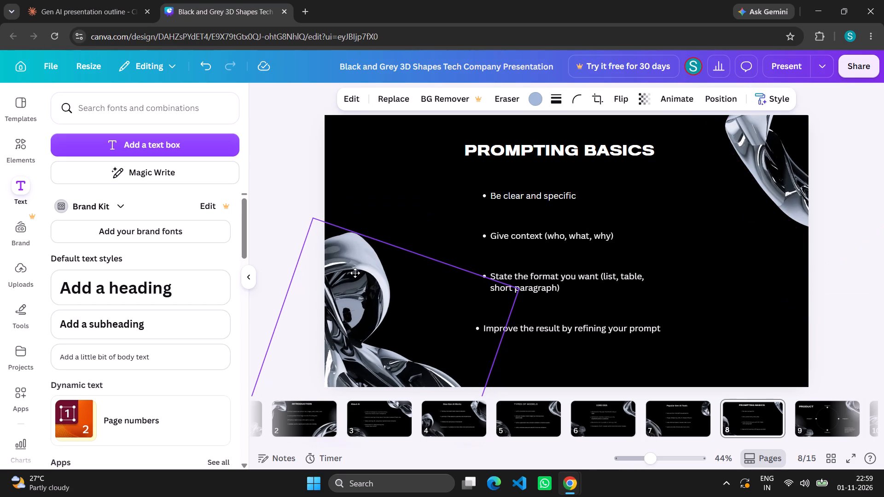
left_click_drag(355, 273, 355, 273)
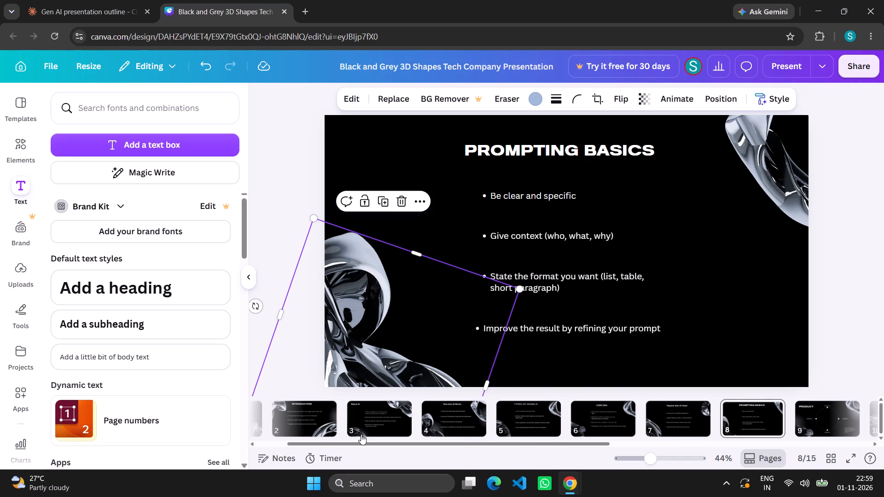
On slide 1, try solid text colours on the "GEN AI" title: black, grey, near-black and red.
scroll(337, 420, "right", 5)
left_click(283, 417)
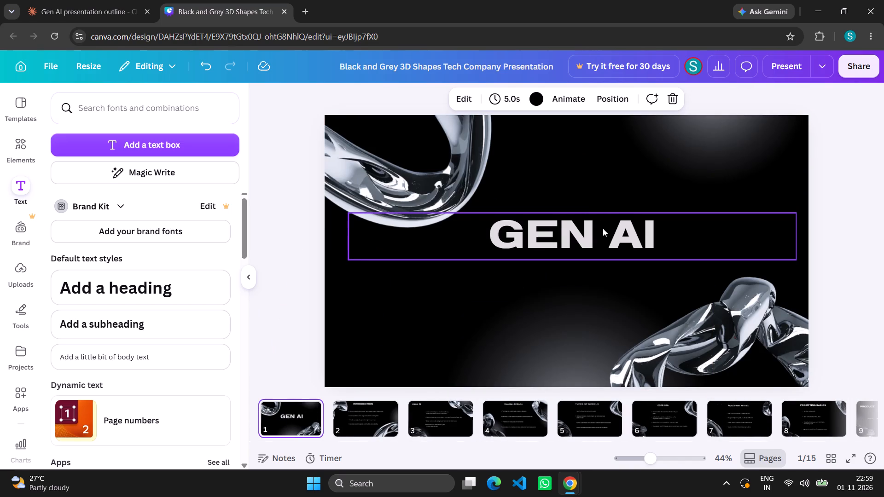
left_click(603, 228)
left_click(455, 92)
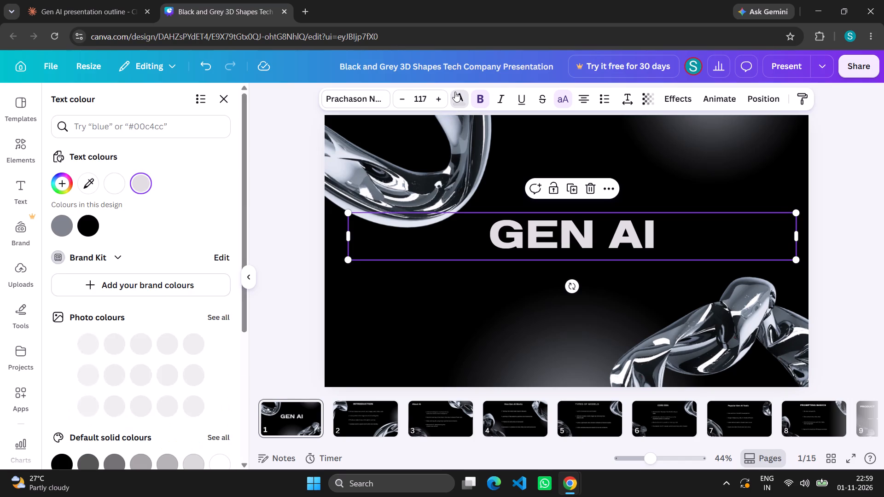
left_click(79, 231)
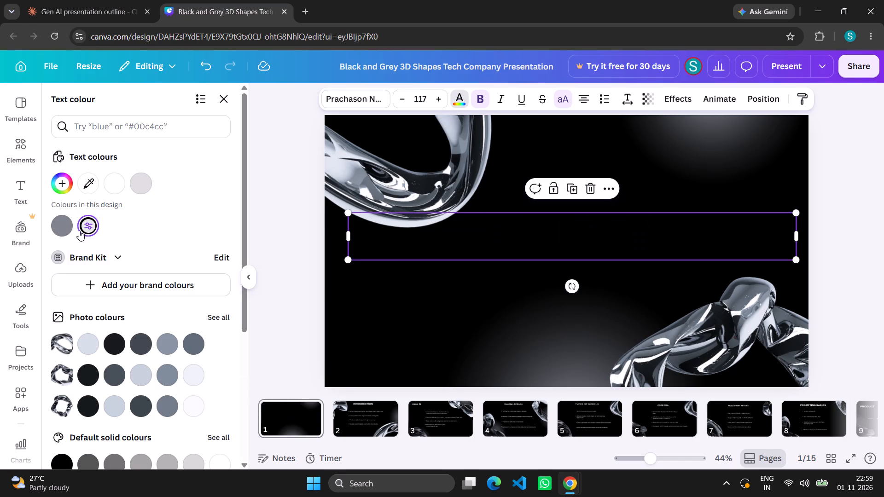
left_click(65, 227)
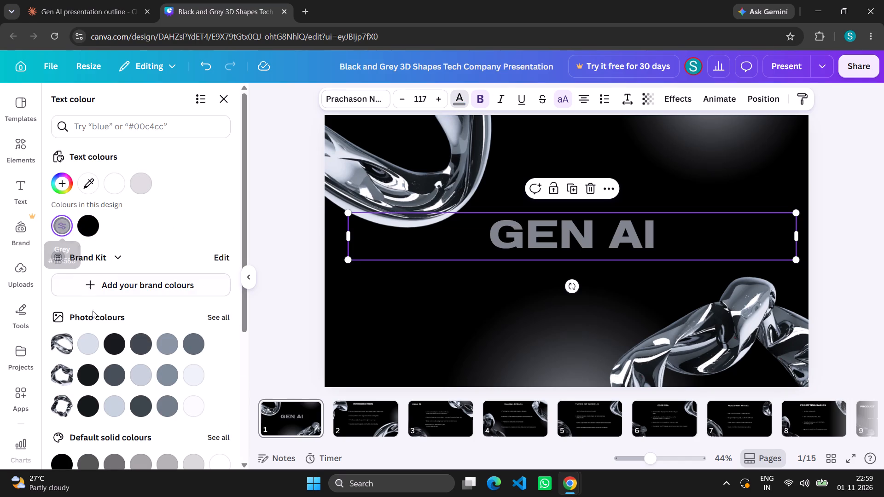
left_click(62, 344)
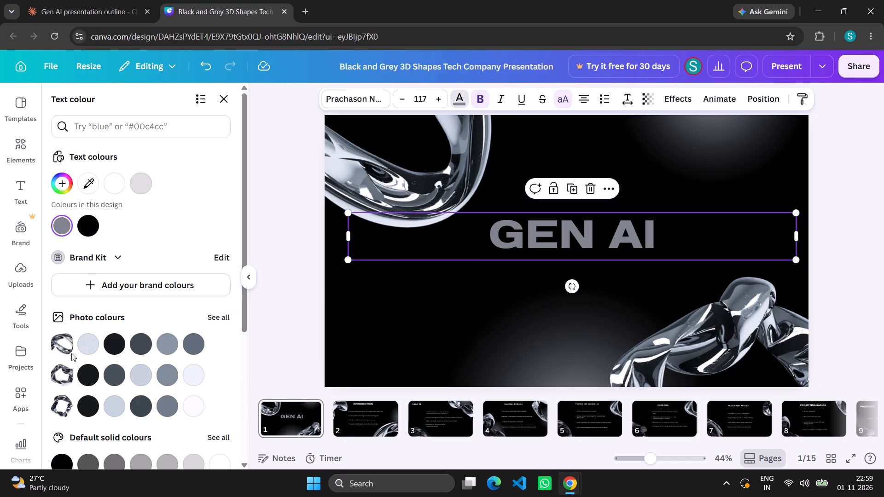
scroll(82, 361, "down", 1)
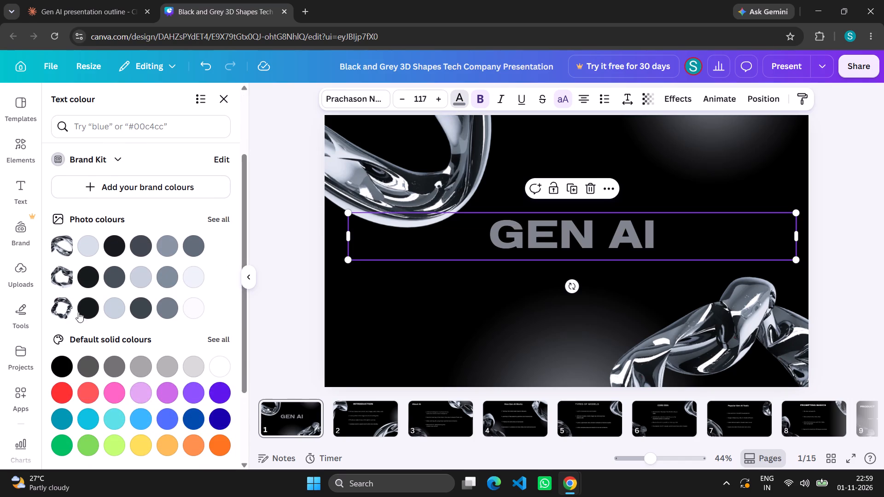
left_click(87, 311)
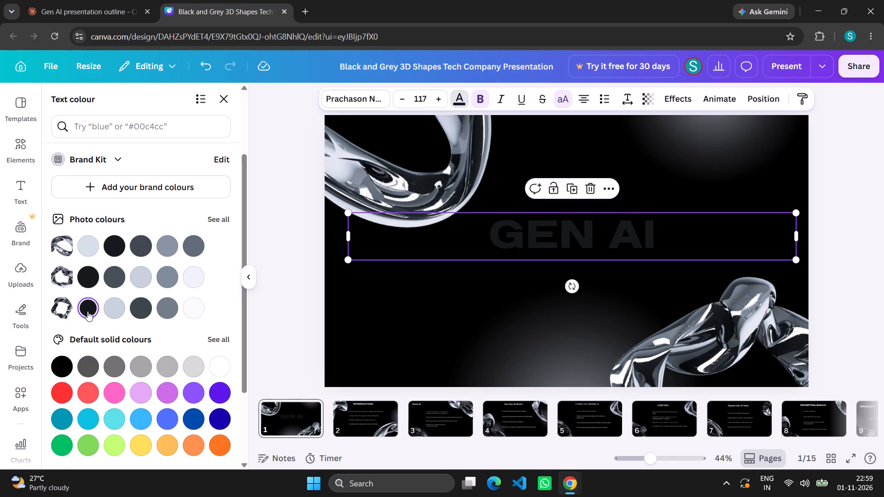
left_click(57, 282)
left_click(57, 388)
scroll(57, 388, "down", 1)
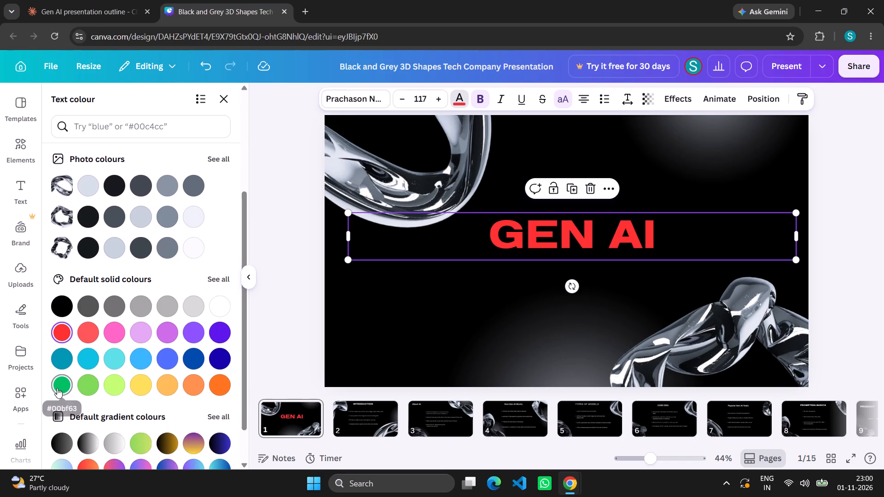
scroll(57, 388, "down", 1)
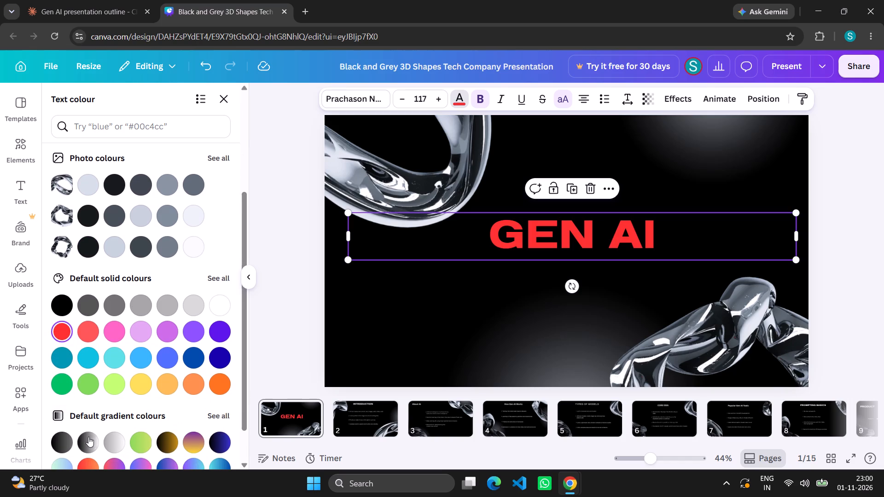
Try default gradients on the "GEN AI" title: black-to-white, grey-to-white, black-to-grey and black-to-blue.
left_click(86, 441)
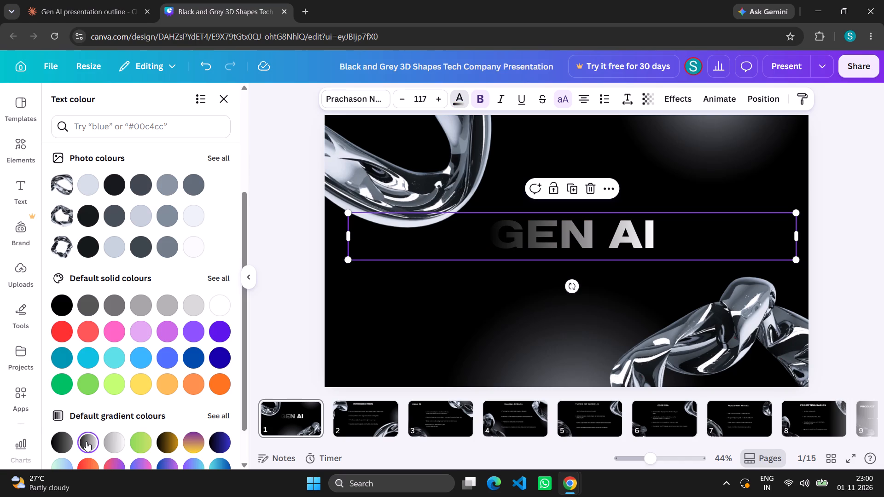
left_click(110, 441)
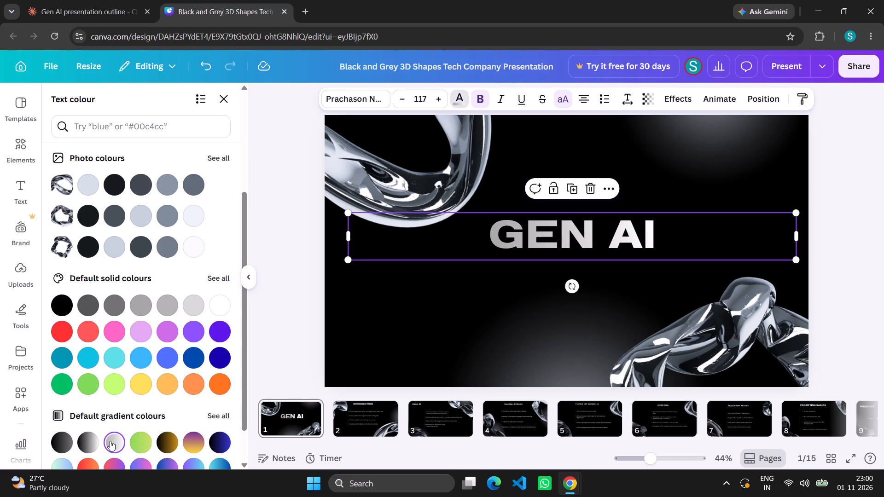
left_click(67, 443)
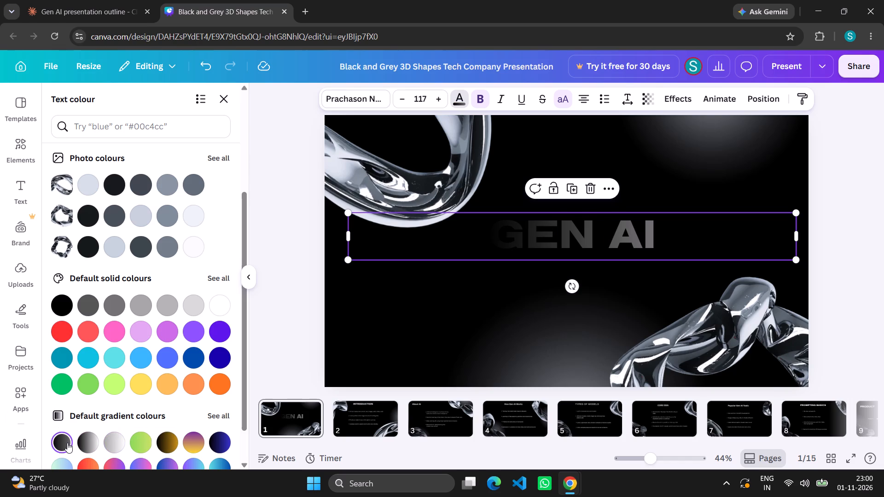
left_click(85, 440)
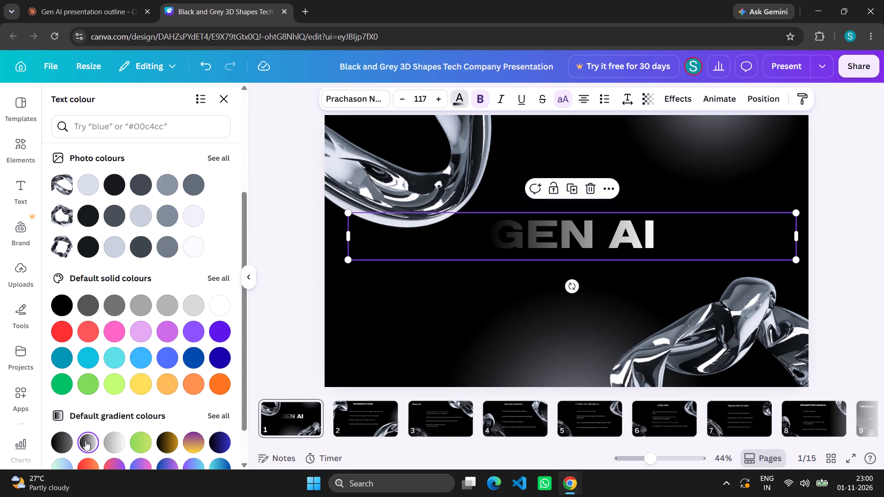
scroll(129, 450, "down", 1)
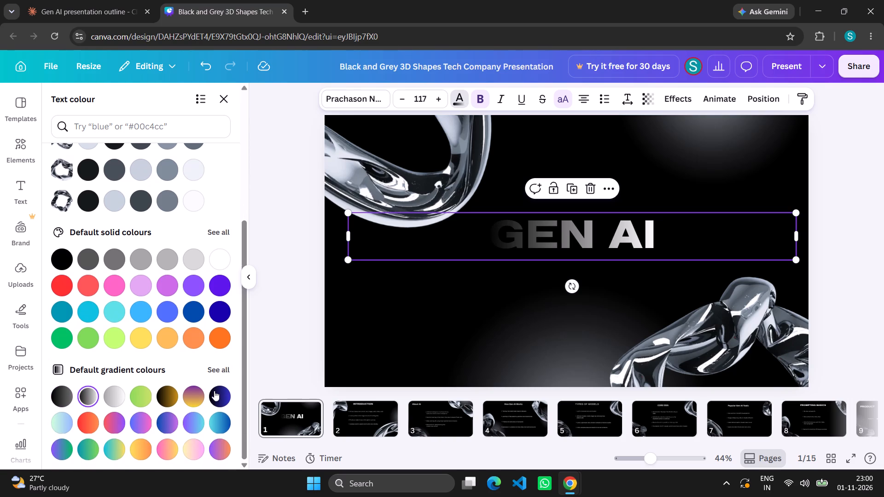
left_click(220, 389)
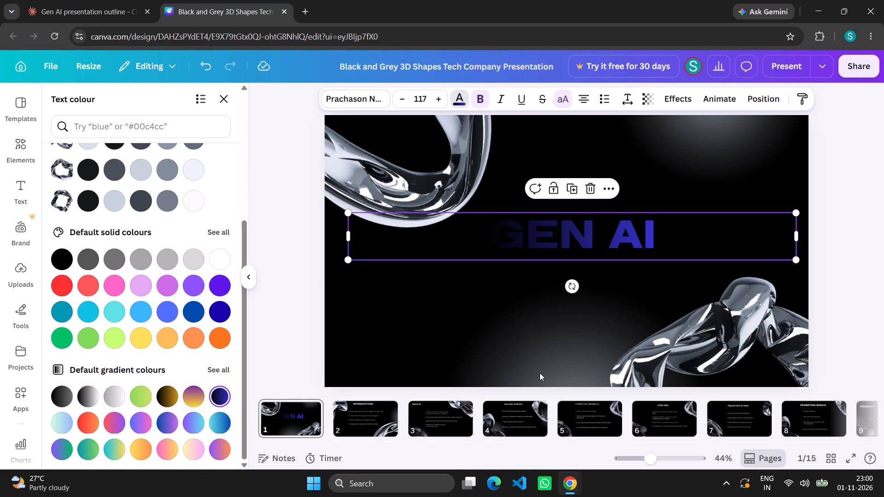
Move the "GEN AI" title slightly down and to the right on slide 1.
left_click(609, 243)
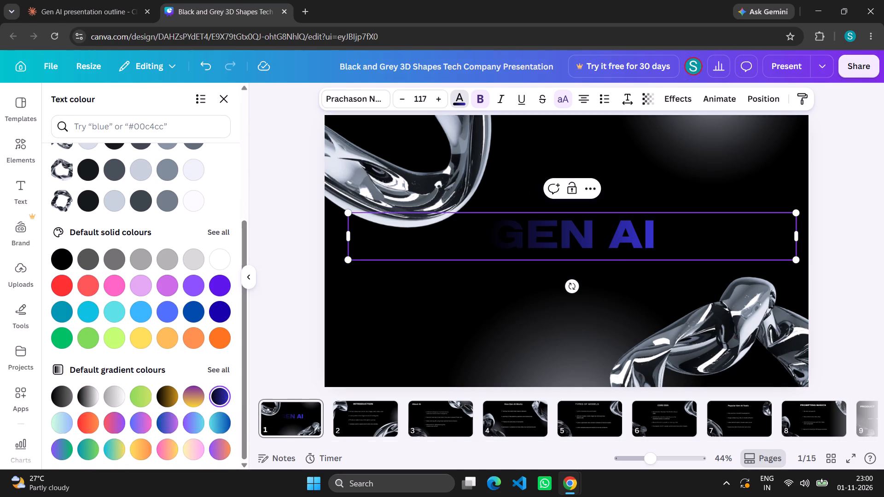
left_click_drag(607, 263, 622, 267)
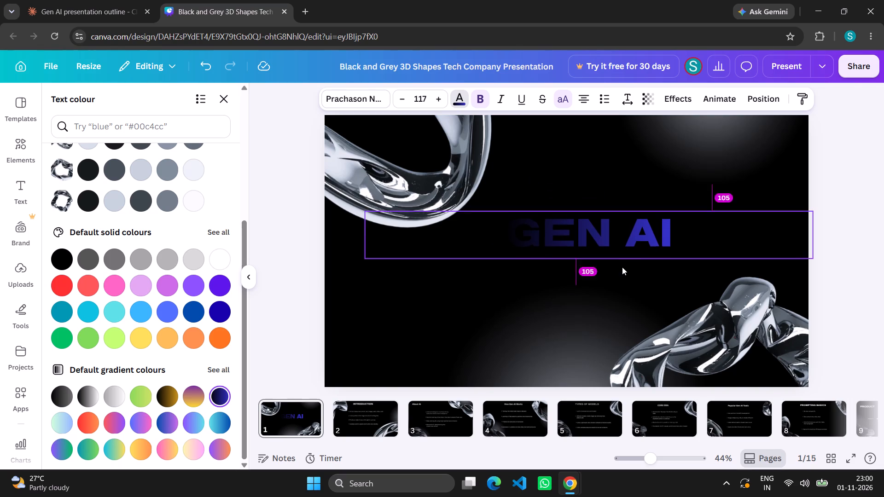
left_click_drag(622, 267, 613, 268)
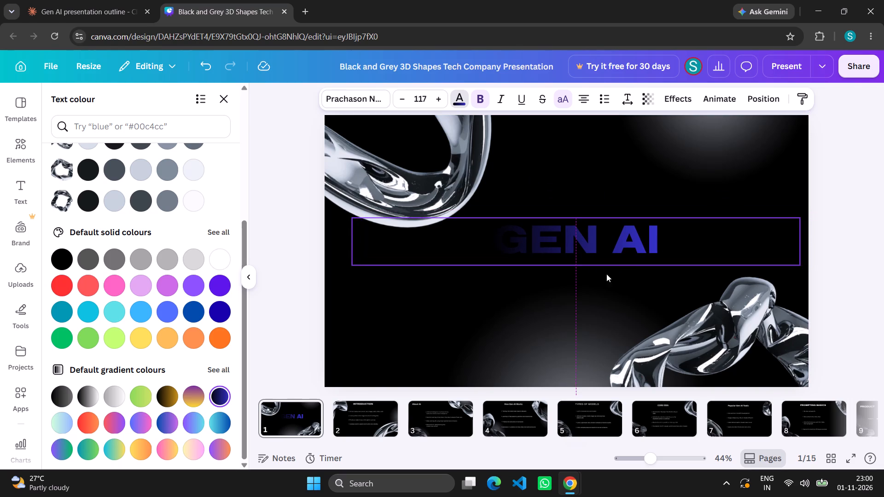
Try the black-to-gold gradient on the "GEN AI" title, apply the black-to-white gradient instead, and return to slide 1.
scroll(204, 413, "down", 3)
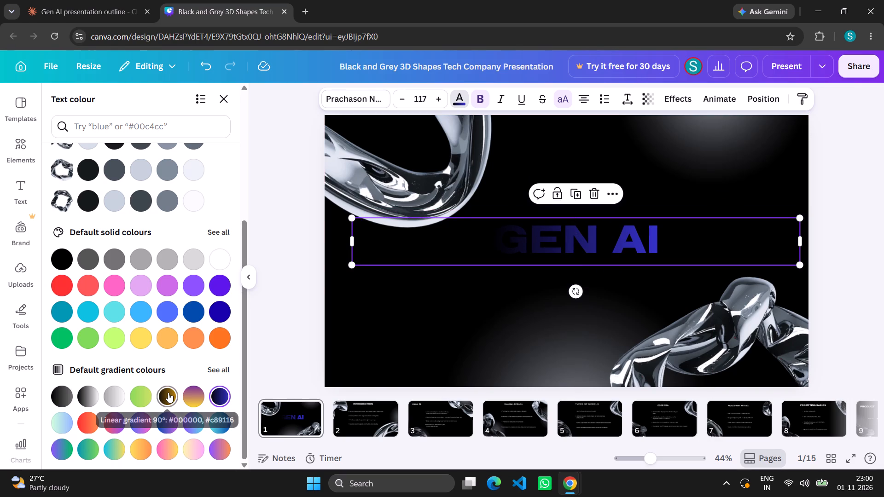
left_click(168, 393)
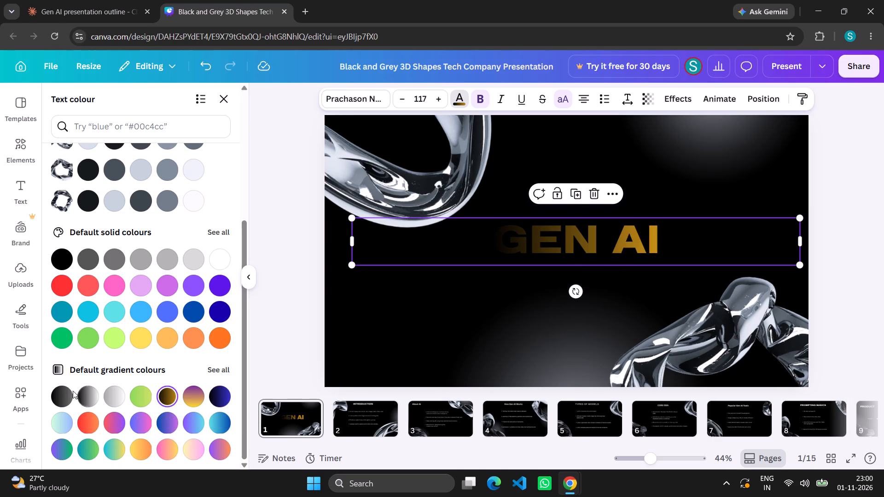
left_click(80, 393)
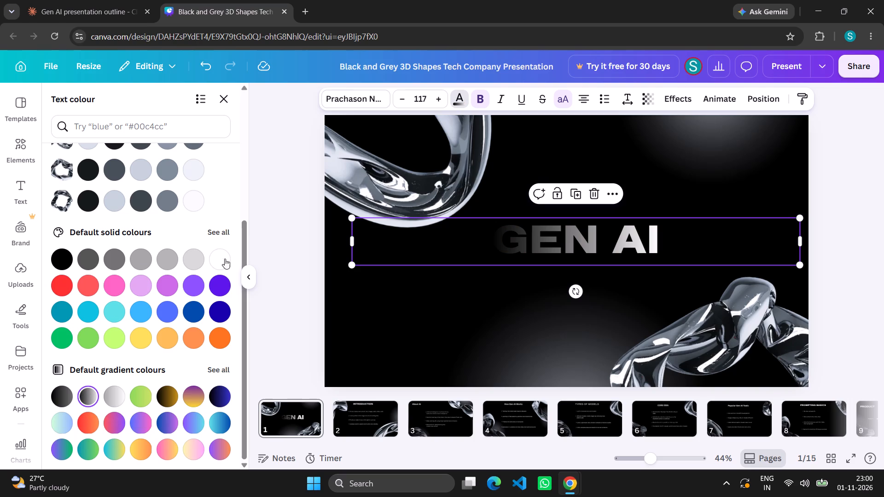
left_click(434, 408)
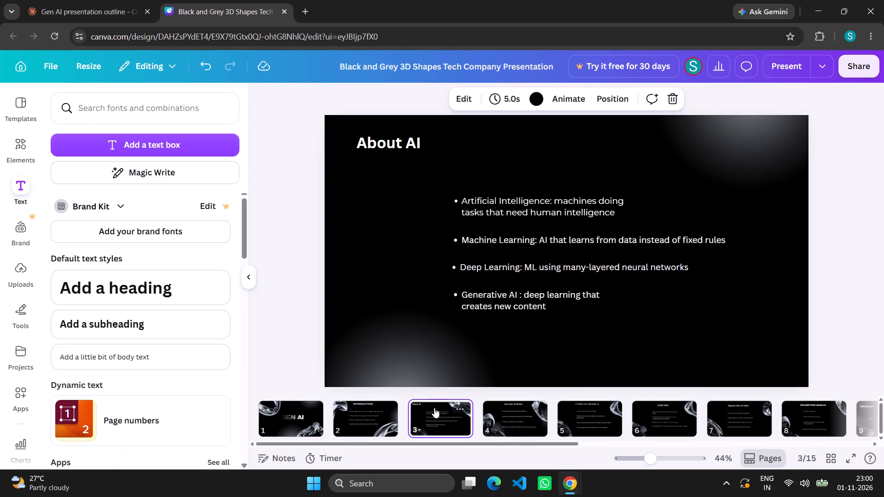
left_click(291, 412)
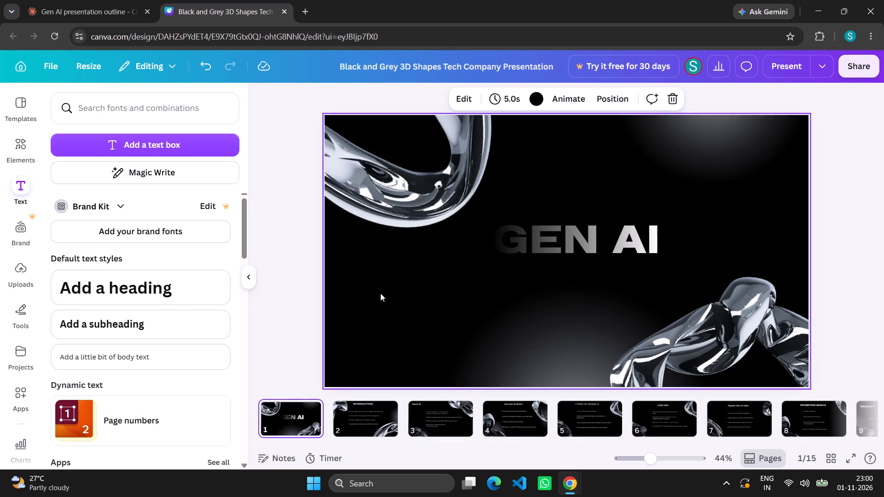
Add numbers-only page numbers to all 15 pages.
left_click(383, 205)
scroll(169, 354, "down", 2)
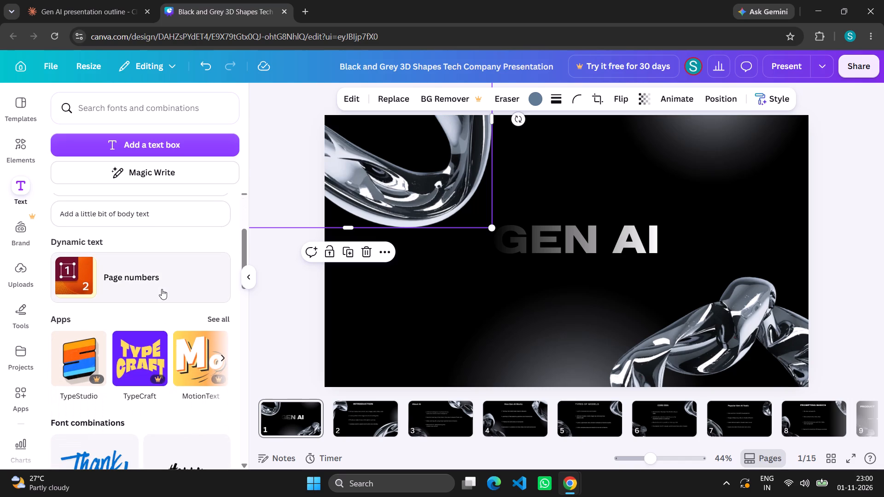
left_click(162, 289)
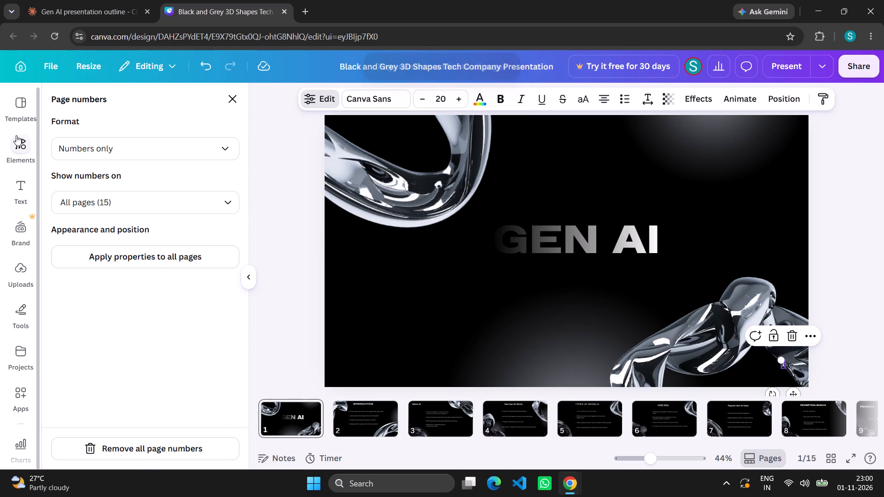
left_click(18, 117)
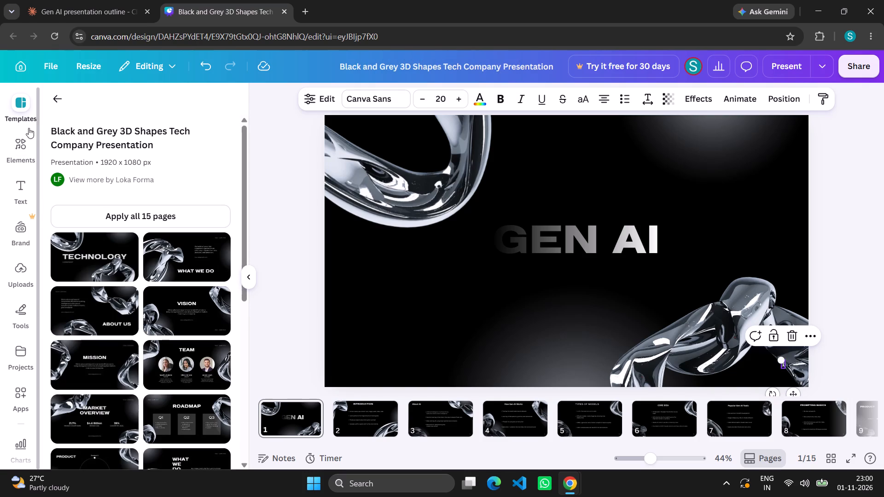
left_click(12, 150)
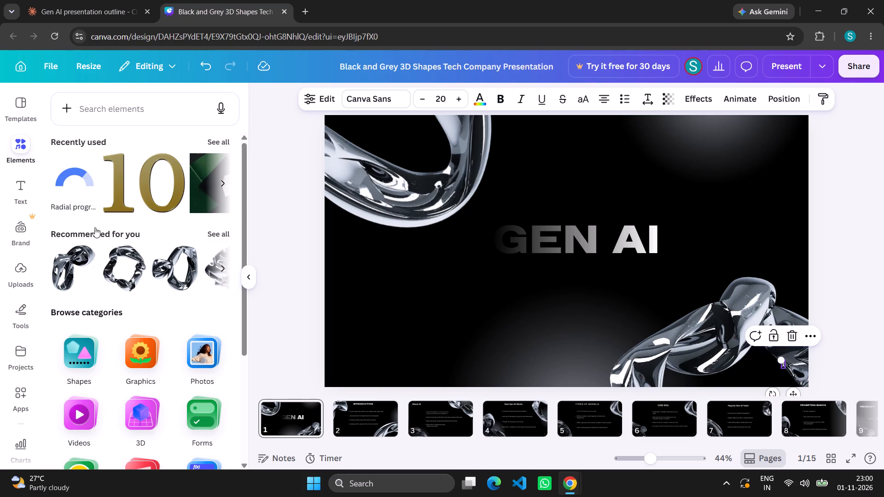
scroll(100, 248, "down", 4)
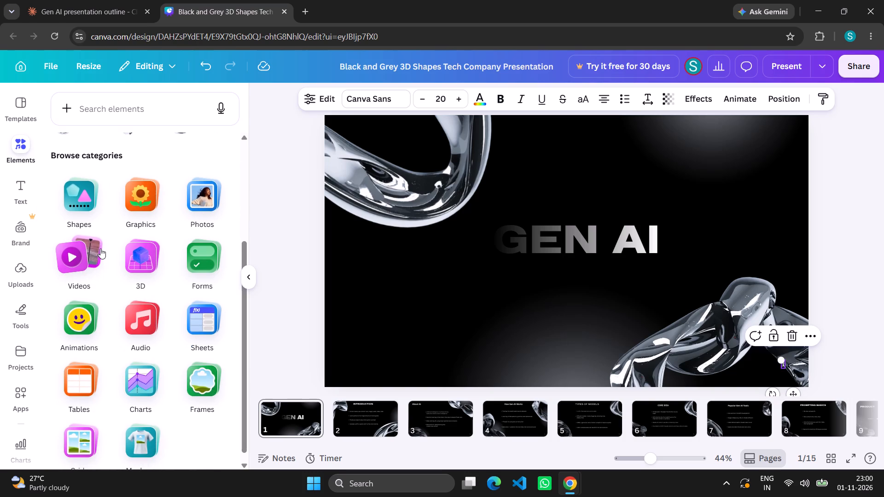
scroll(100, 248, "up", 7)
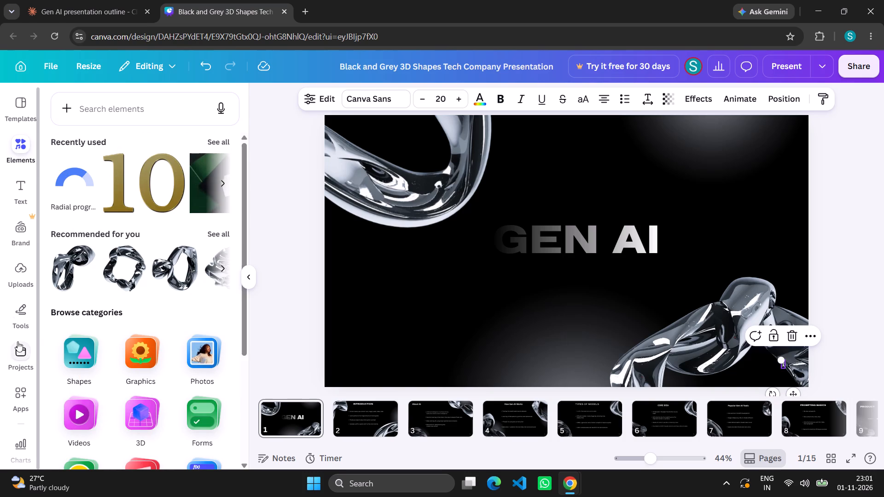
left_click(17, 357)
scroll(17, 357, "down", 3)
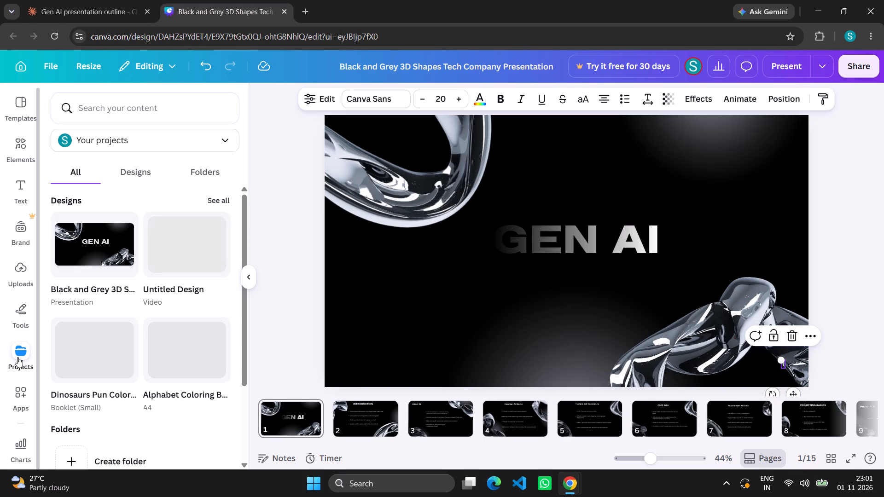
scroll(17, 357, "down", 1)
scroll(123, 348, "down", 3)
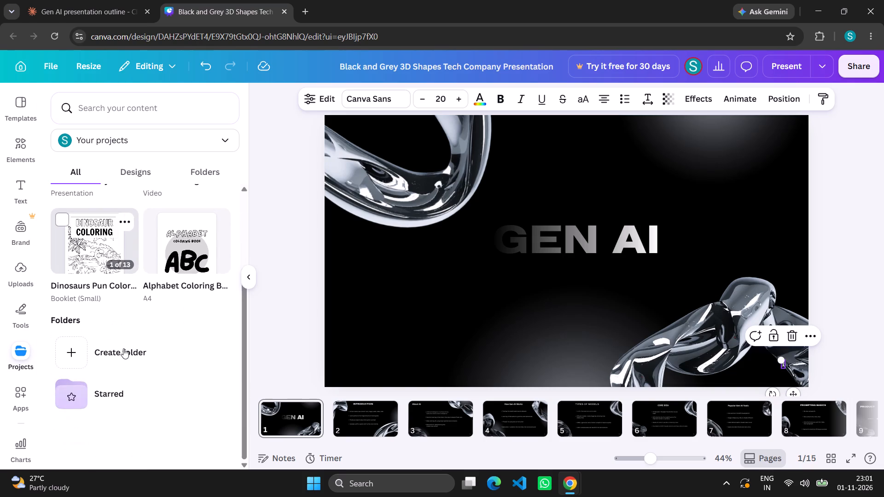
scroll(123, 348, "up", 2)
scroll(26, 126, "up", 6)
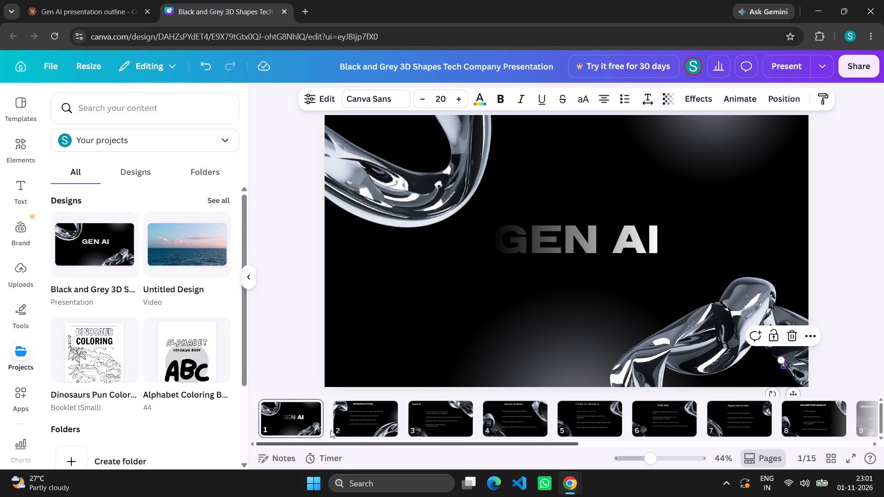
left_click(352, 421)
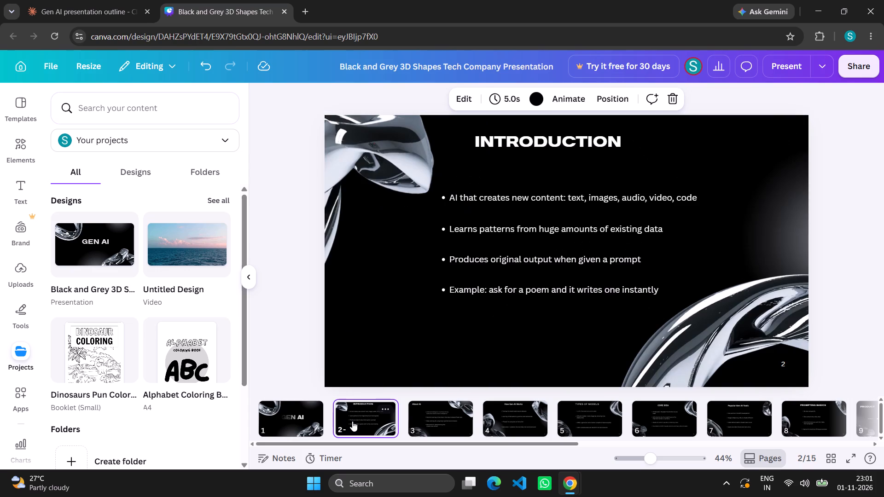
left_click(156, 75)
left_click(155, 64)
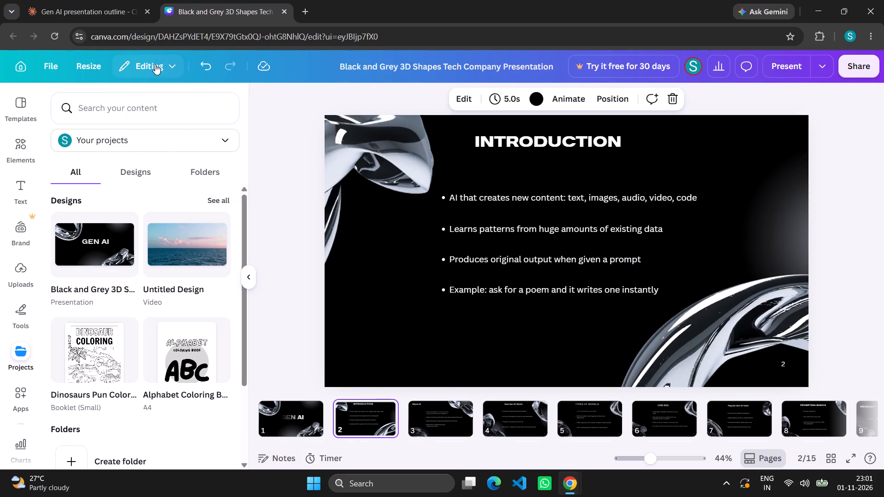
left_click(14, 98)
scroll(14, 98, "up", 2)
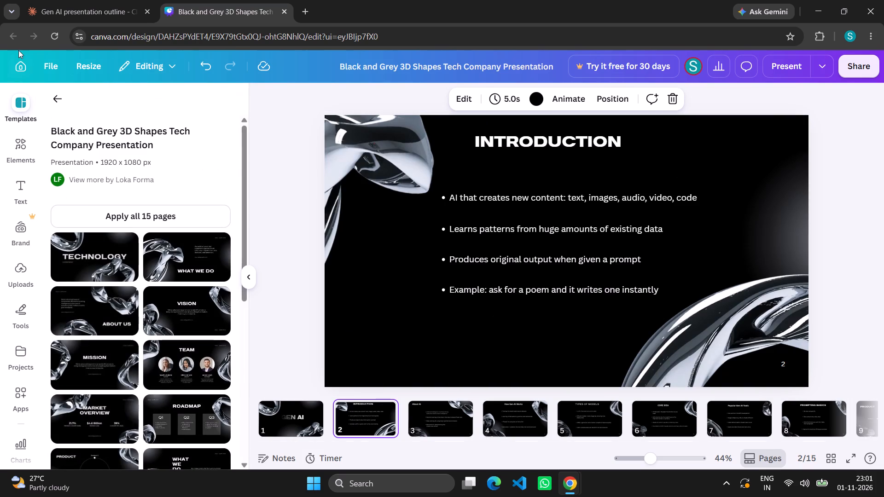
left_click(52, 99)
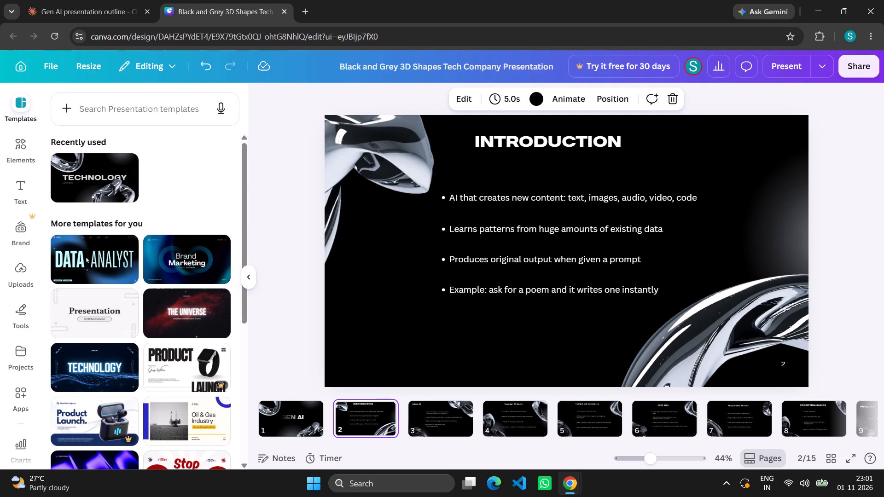
Leave the editor for the Canva home page and look over the recent designs, including the Gen AI presentation.
left_click(22, 62)
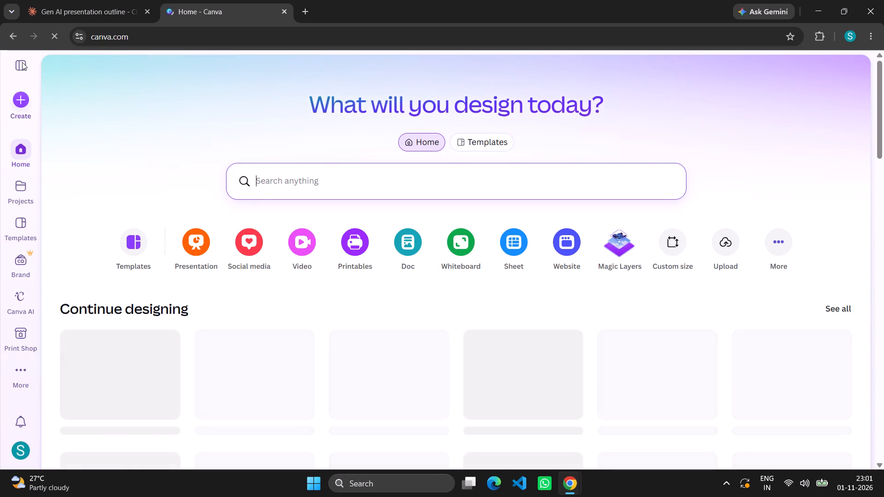
scroll(110, 306, "down", 1)
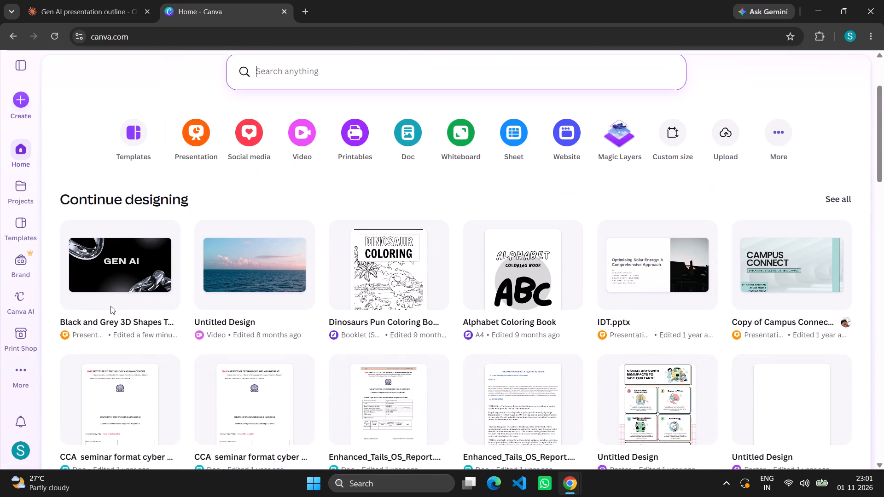
scroll(110, 306, "down", 1)
scroll(110, 306, "up", 3)
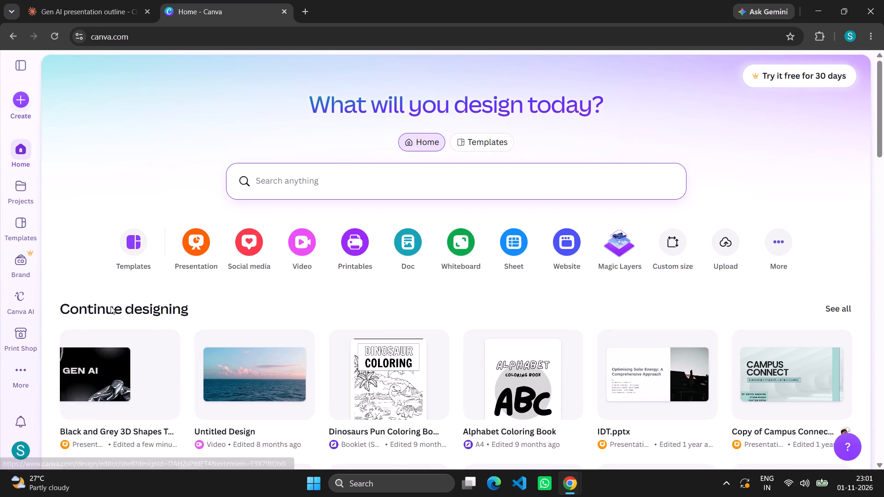
scroll(110, 306, "left", 1)
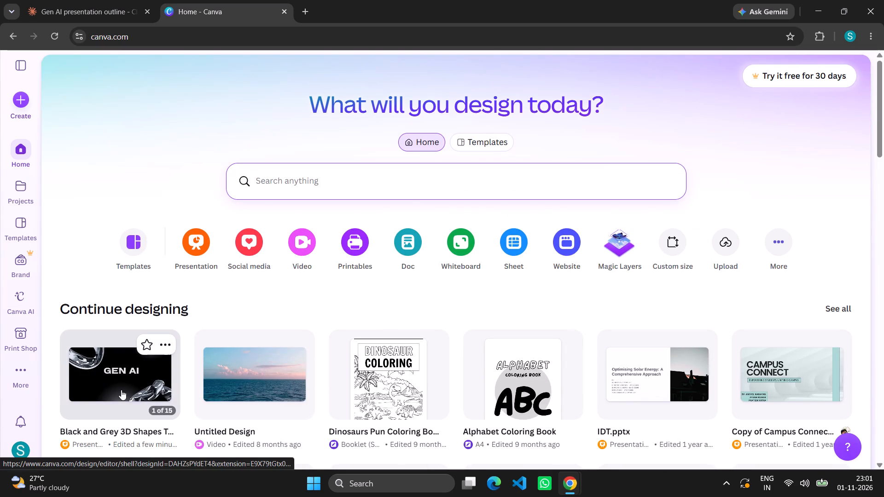
scroll(121, 390, "left", 2)
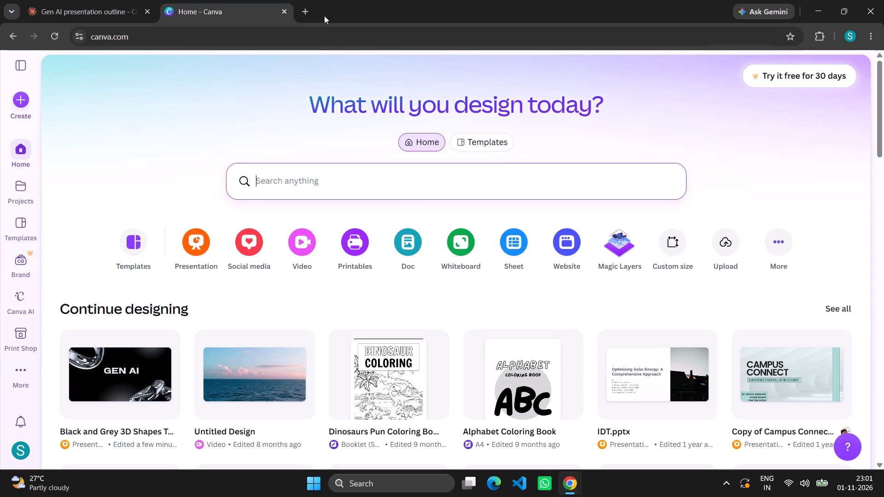
Close the Canva home page and the browser window holding the Gen AI presentation outline chat.
left_click(280, 14)
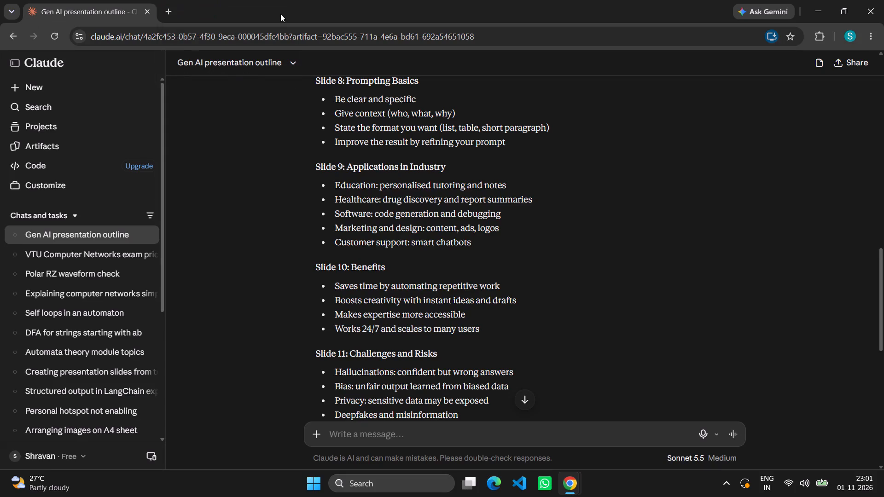
left_click(861, 0)
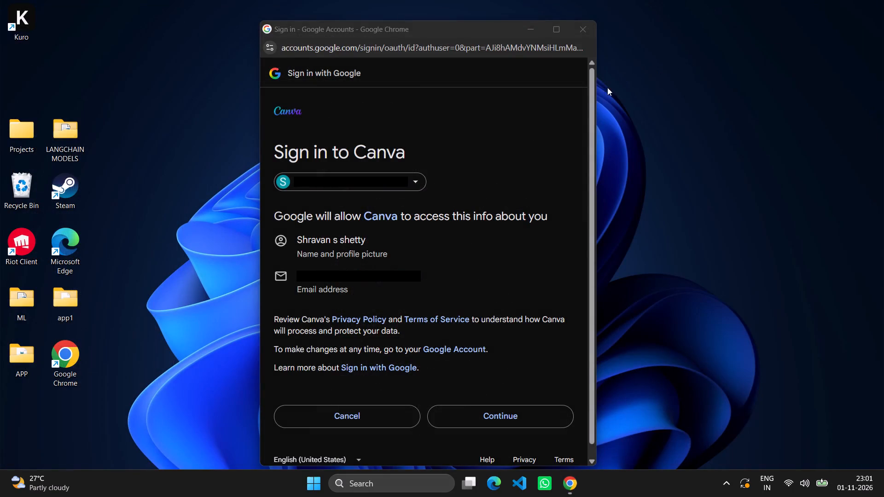